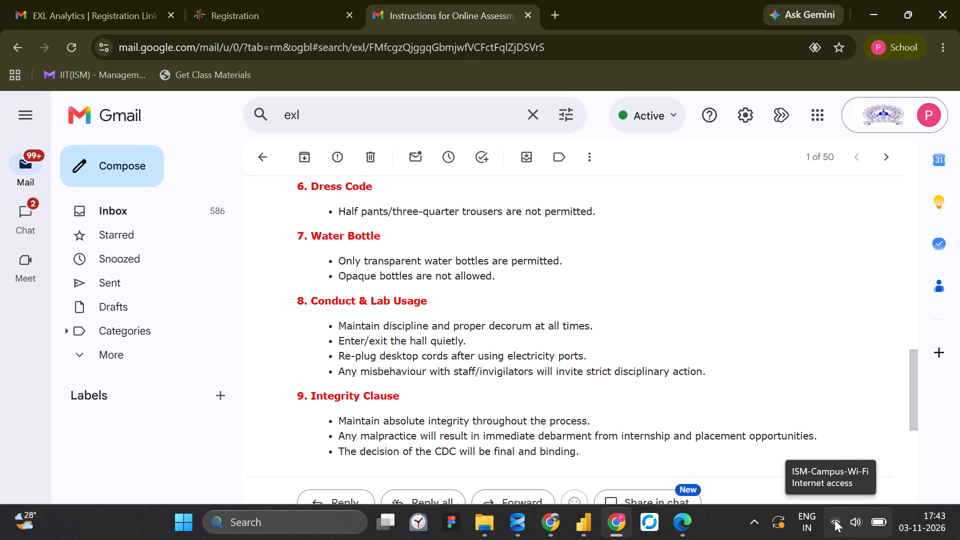
Switch to the bank loan analysis dashboard in Power BI Desktop and look through the fields of the bank_loan_data table.
click(577, 519)
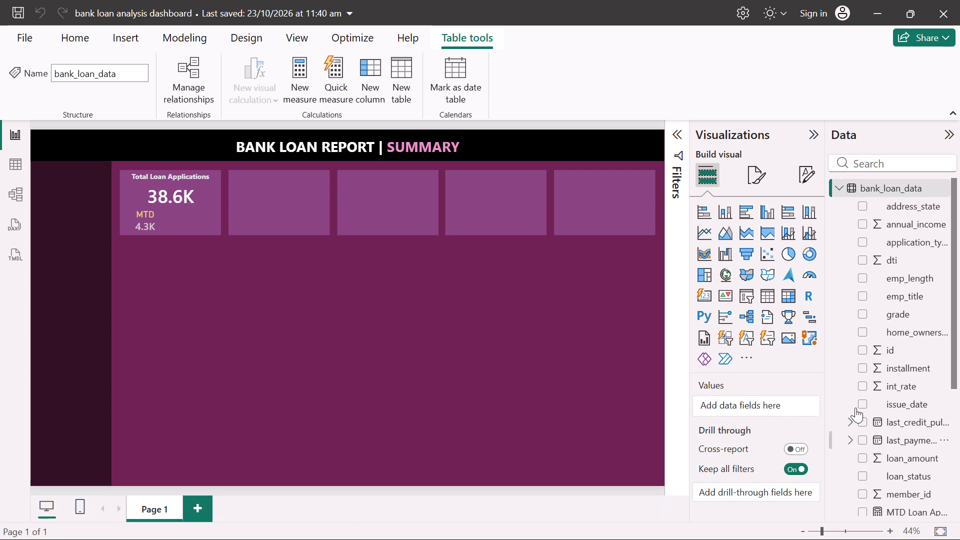
scroll(857, 403, down, 1)
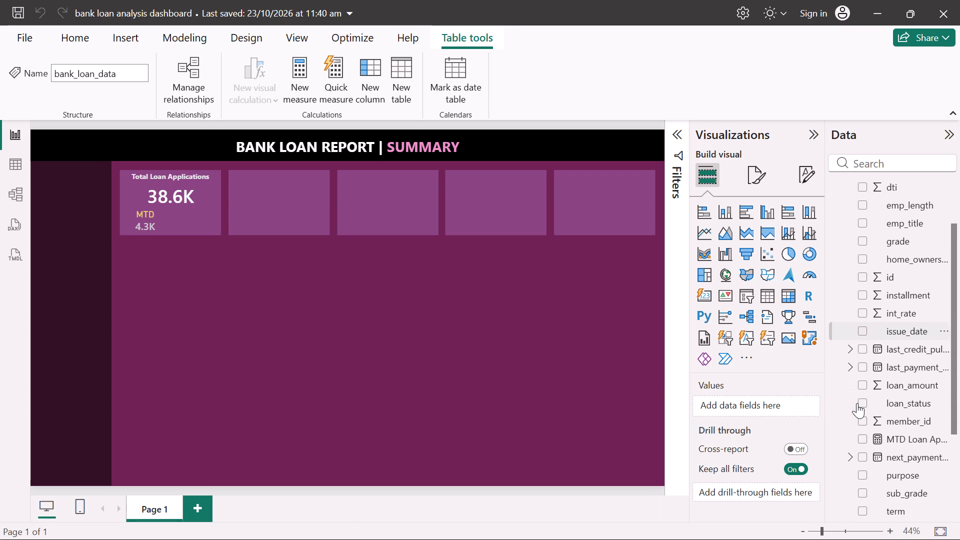
scroll(857, 403, down, 1)
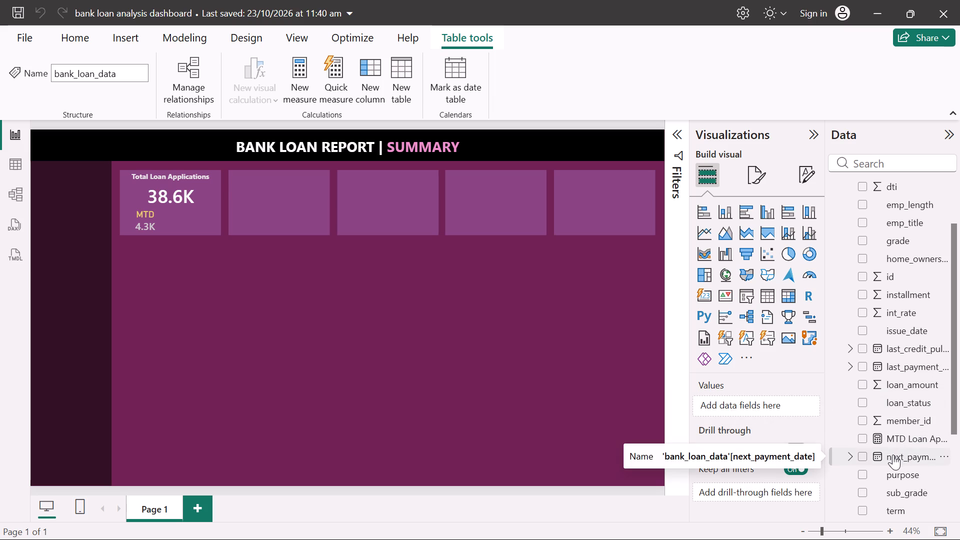
Create a new measure in the bank_loan_data table and name it PMTD Loan Applications.
scroll(893, 454, down, 4)
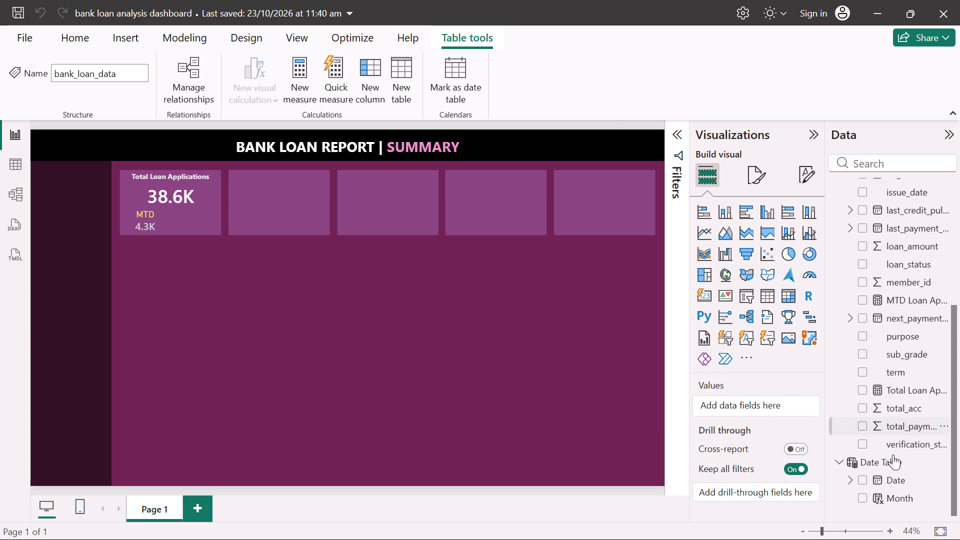
scroll(893, 454, down, 1)
scroll(893, 454, up, 6)
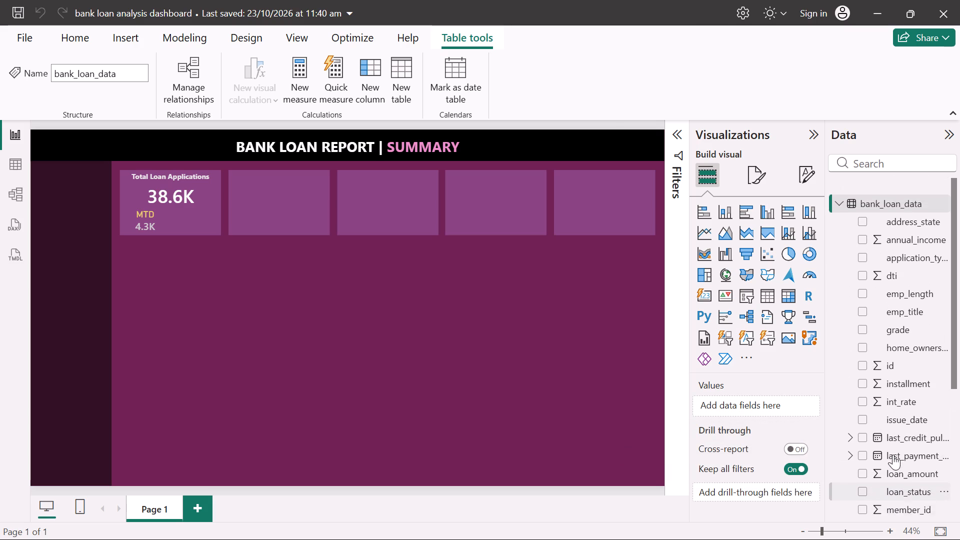
scroll(893, 454, up, 1)
click(871, 185)
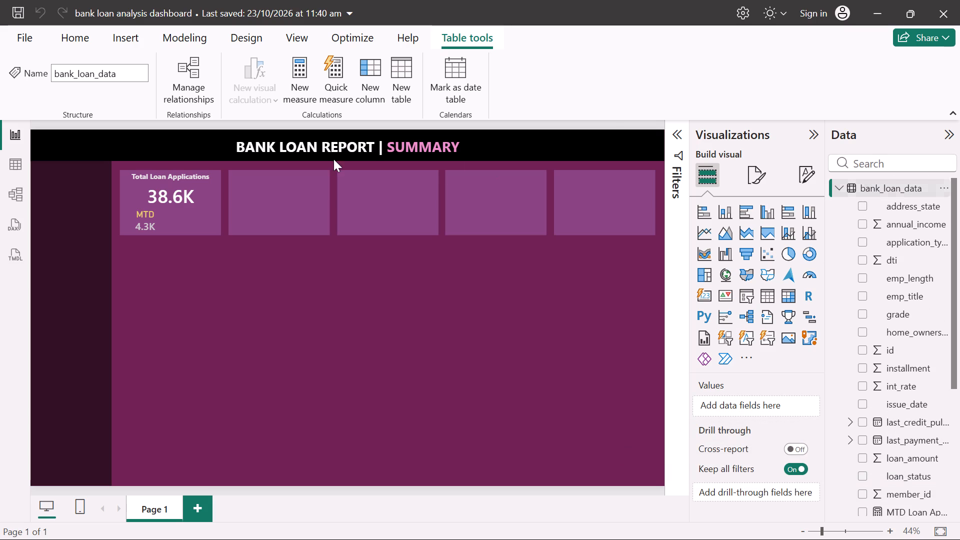
click(299, 66)
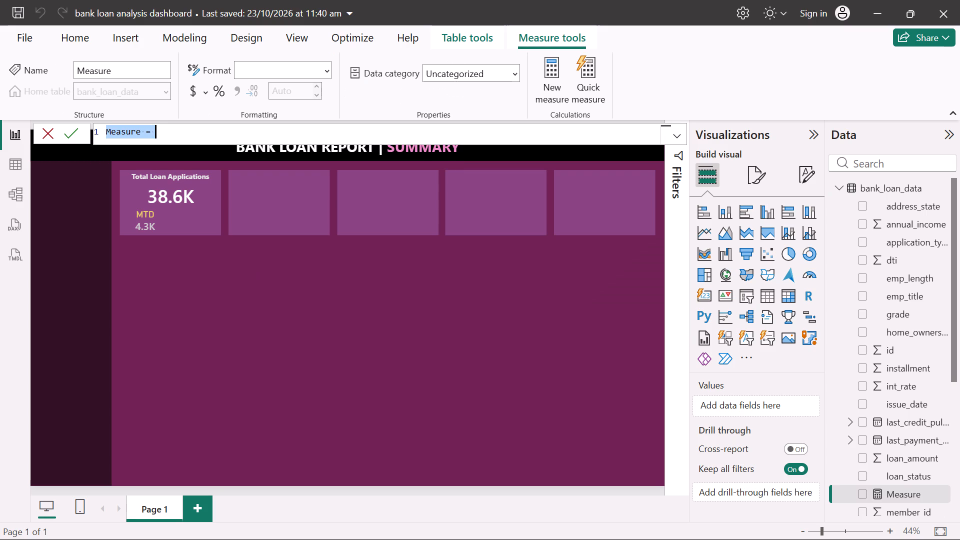
key(BackSpace)
text(PMT)
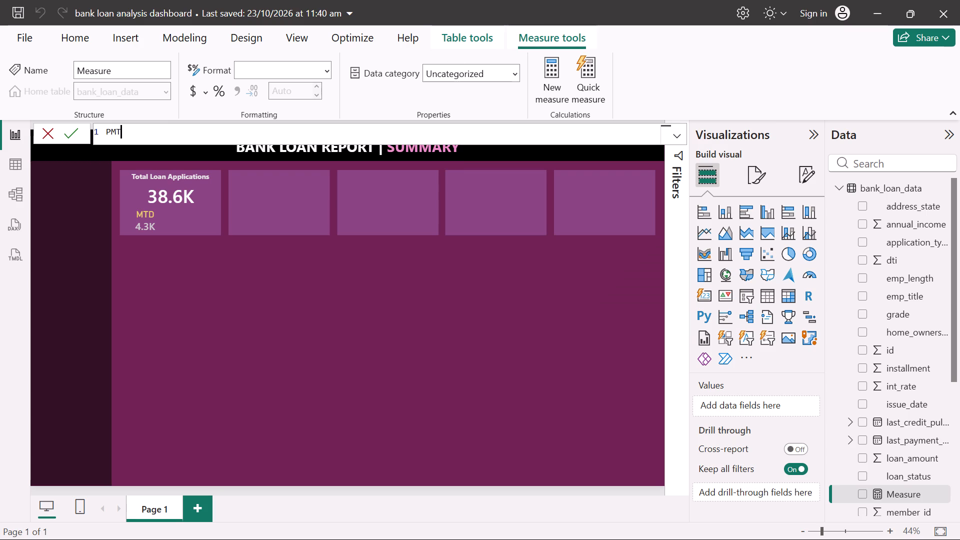
key(d)
text(on)
key(s)
key(space)
text(=)
key(space)
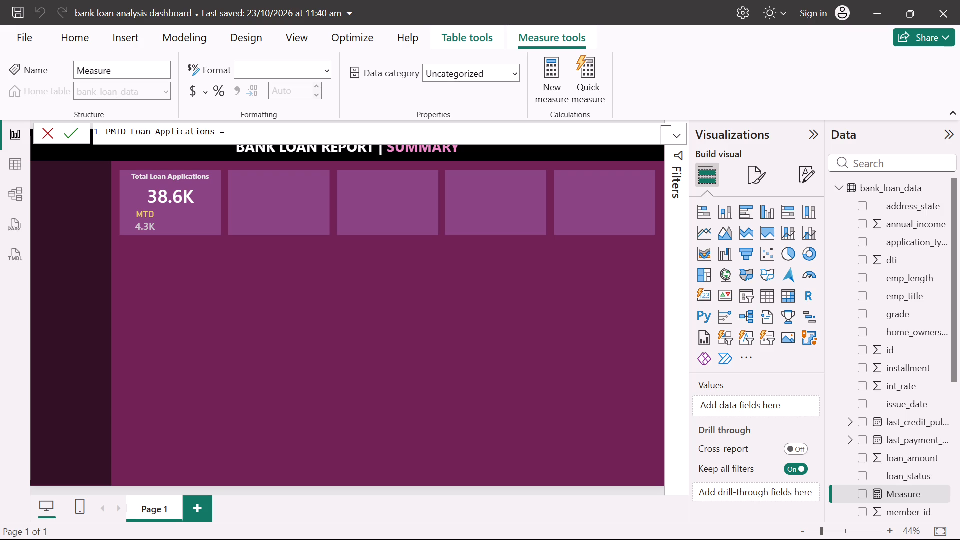
Begin the measure's formula with CALCULATE, using [Total Loan Applications] as its expression.
text(CALCU)
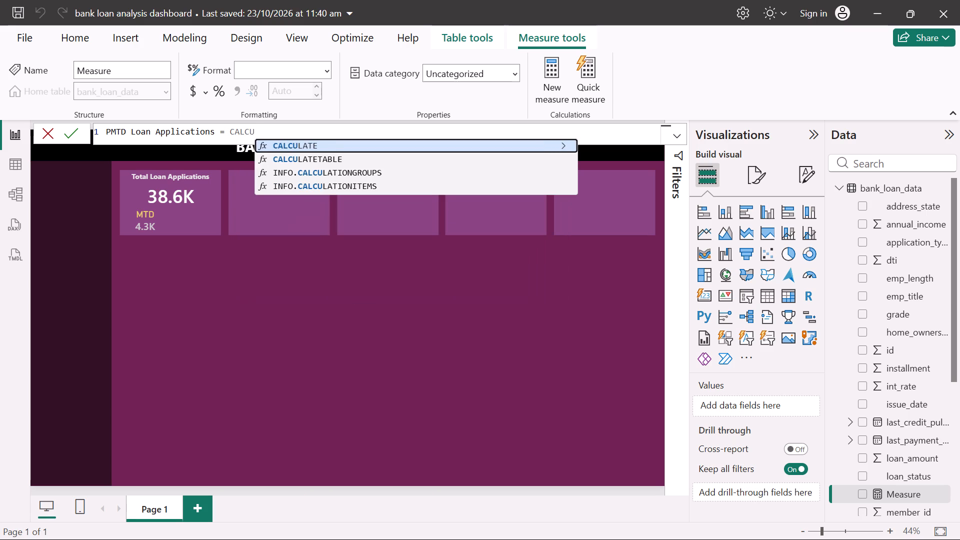
text(LATE)
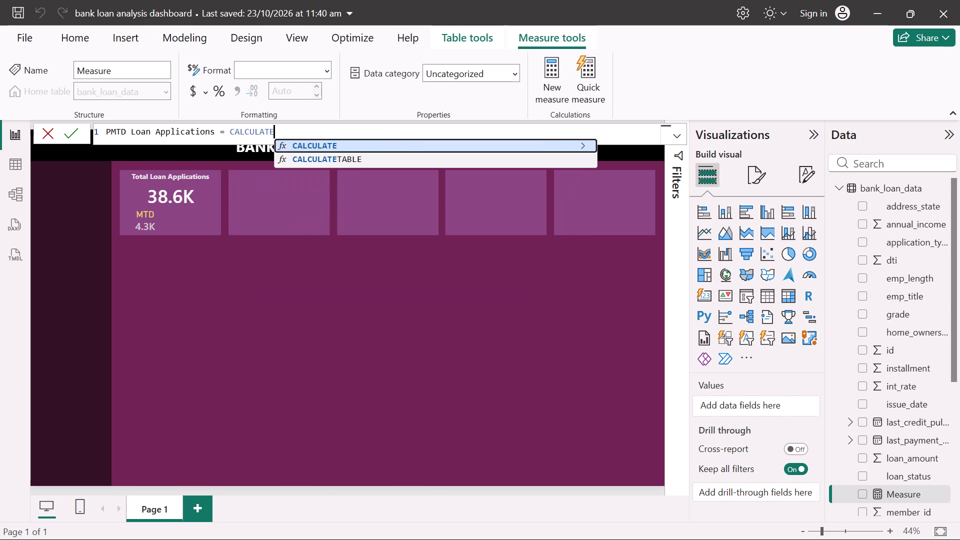
key(shift+parenleft)
key(bracketleft)
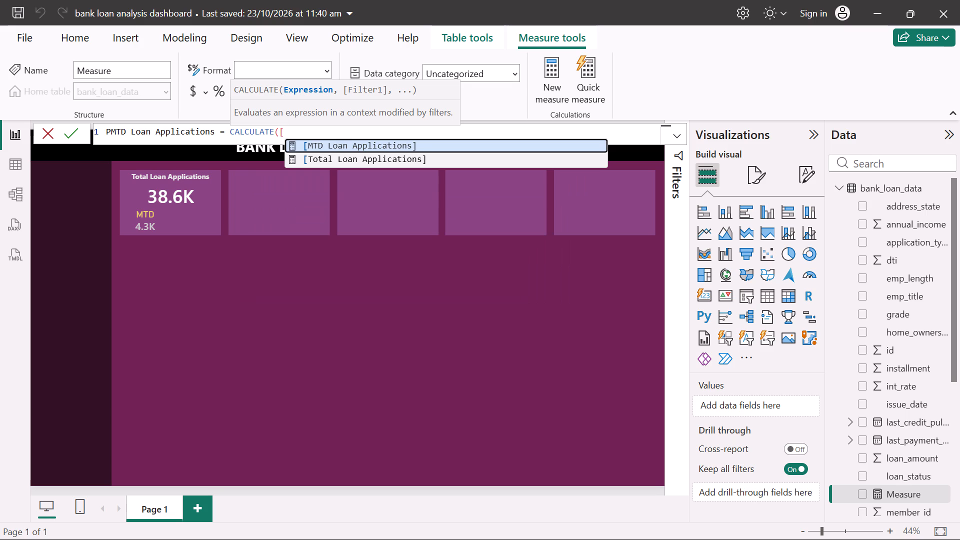
key(t)
text(otal)
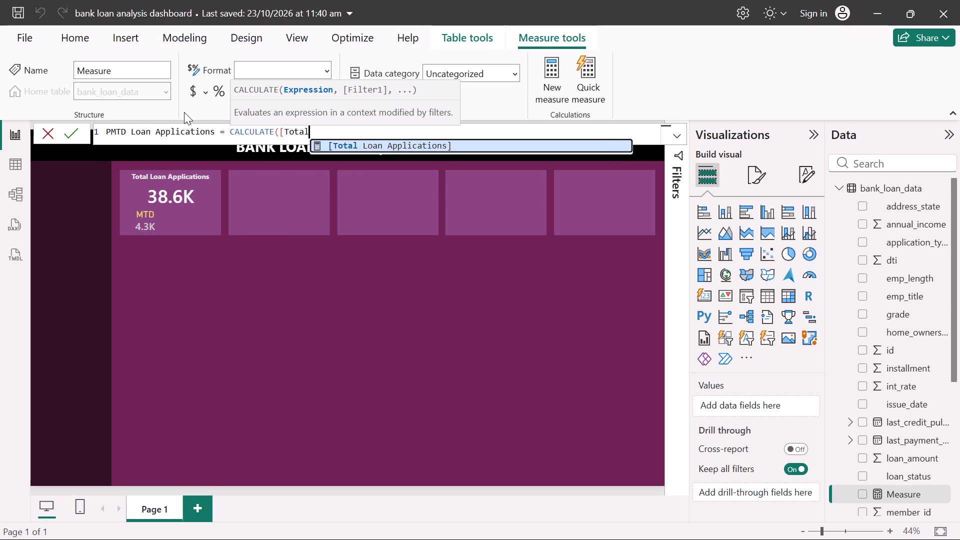
key(Tab)
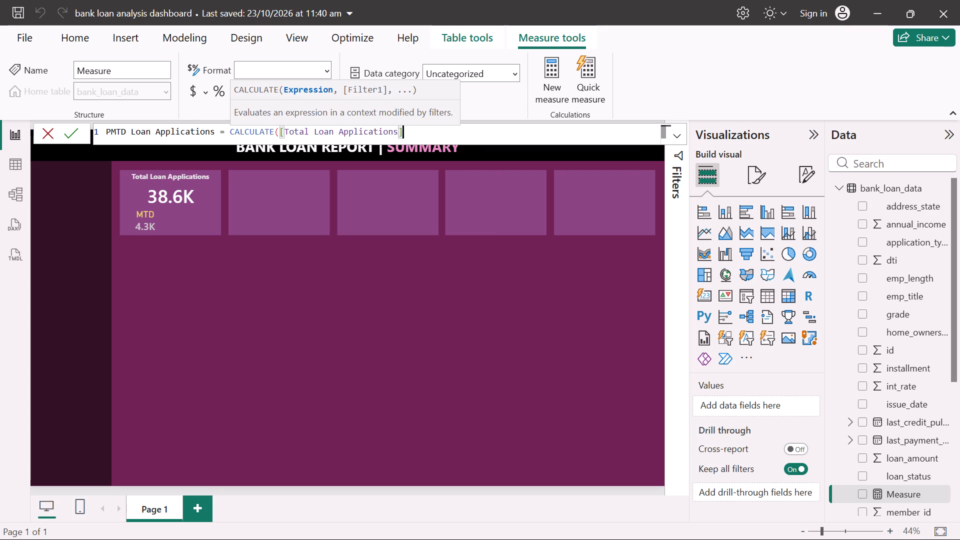
key(comma)
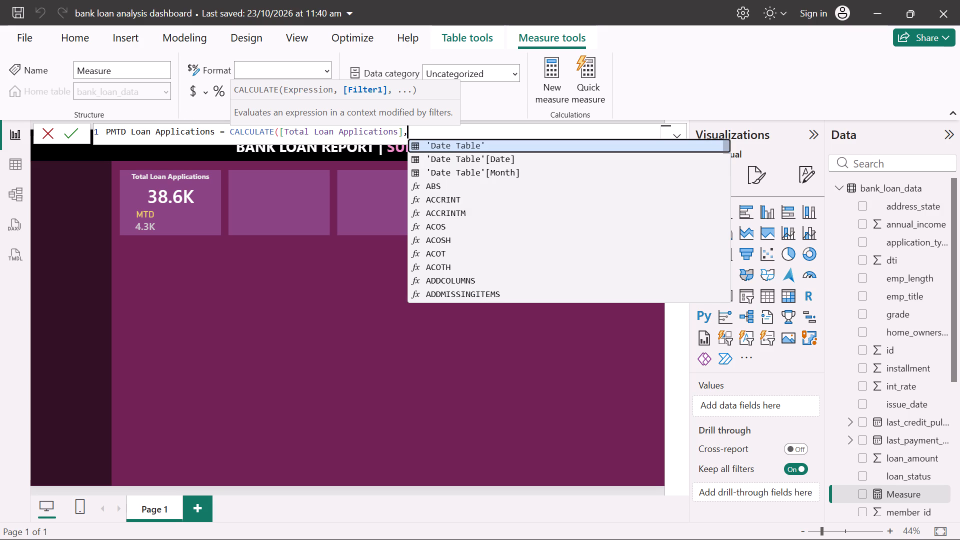
key(space)
Complete the formula with the filter DATESMTD(DATEADD('Date Table'[Date],-1,MONTH)) and commit the measure.
text(DATE)
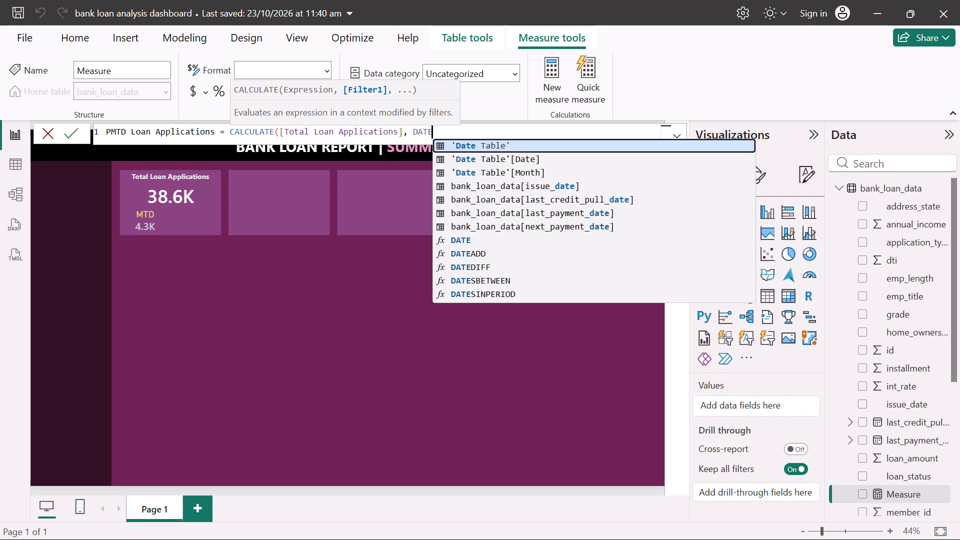
text(SMTD)
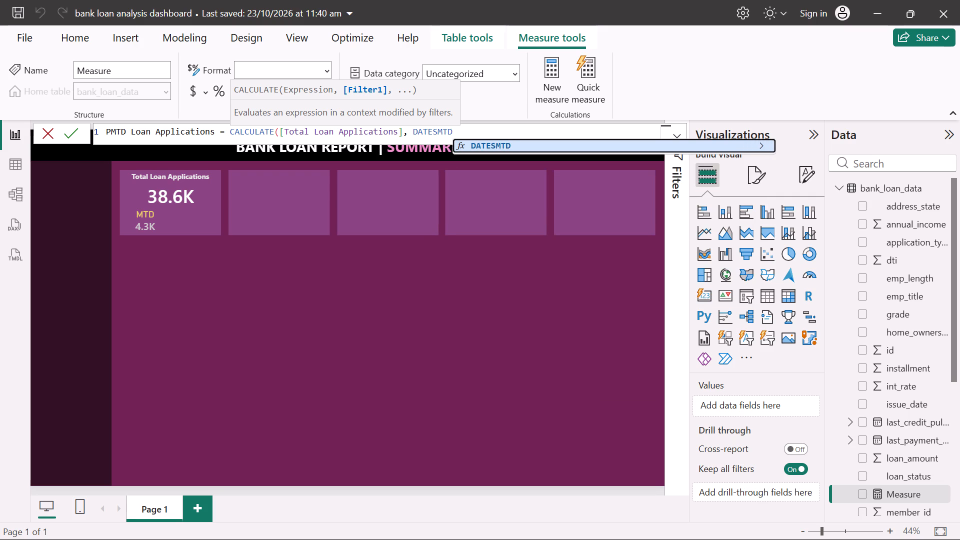
key(shift+parenleft)
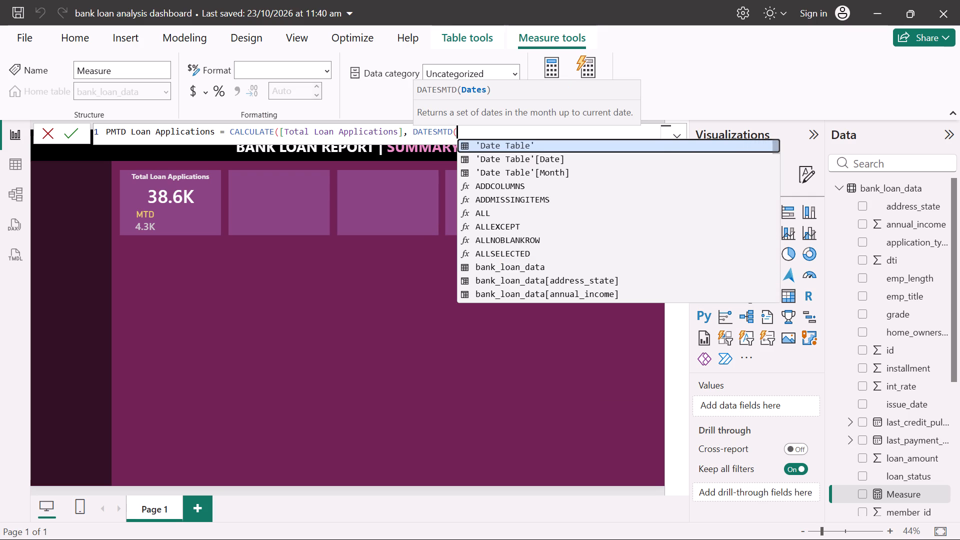
text(DATE)
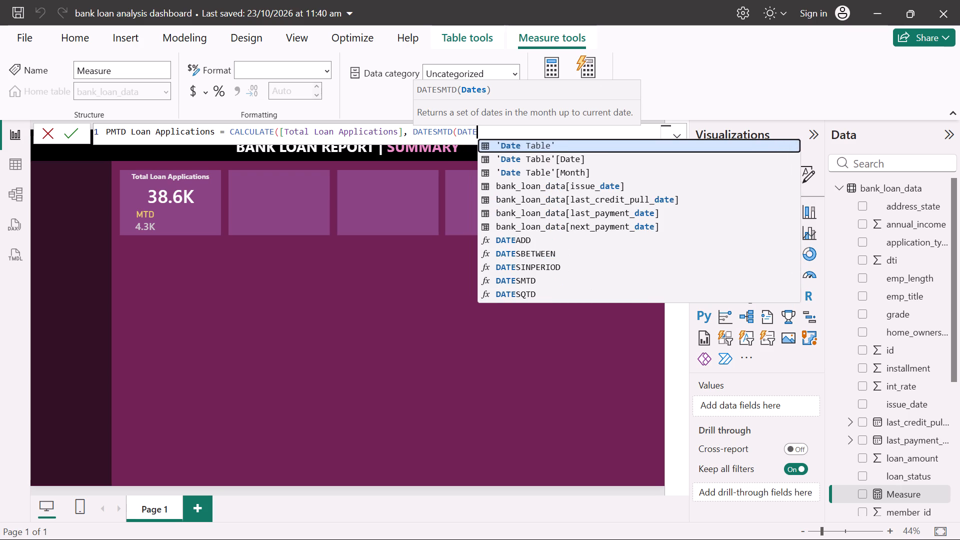
text(ADD)
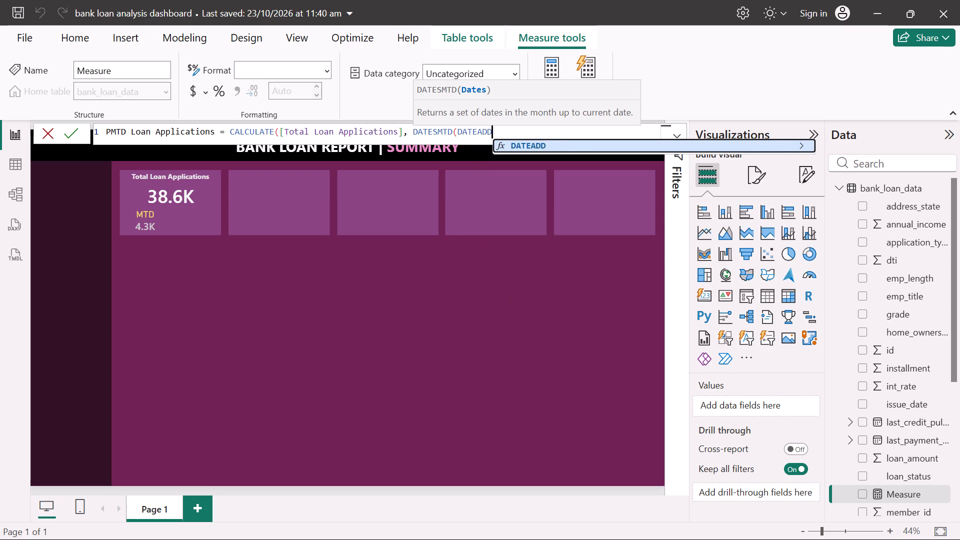
key(shift+parenleft)
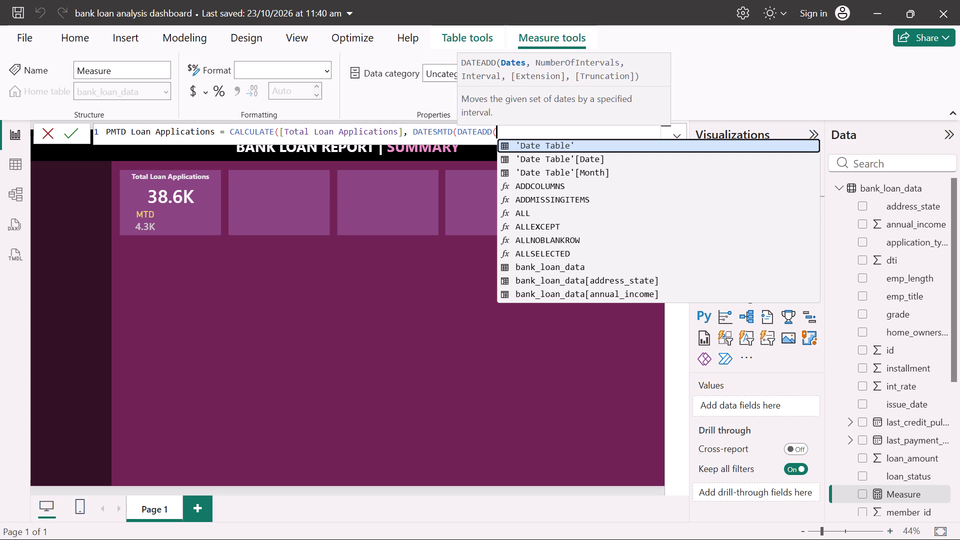
key(Down)
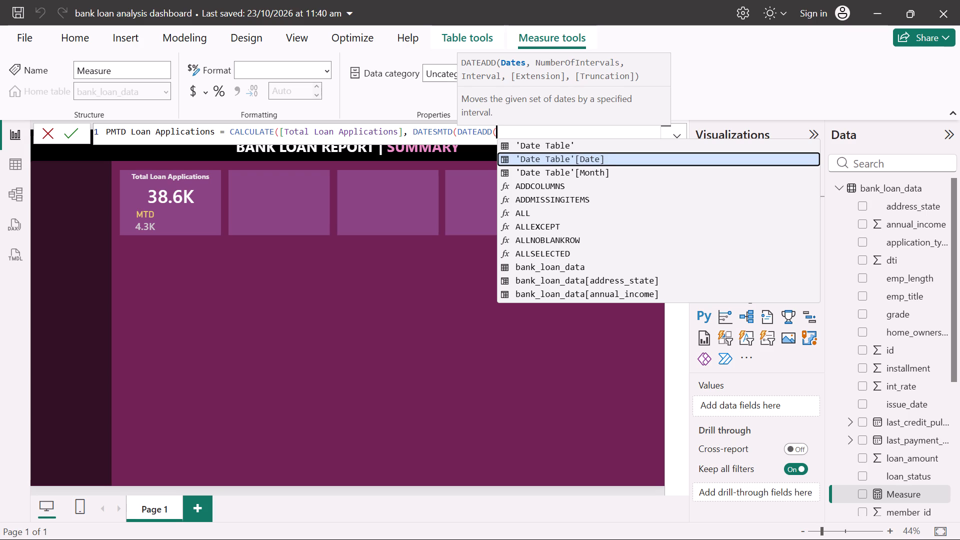
key(space)
key(BackSpace)
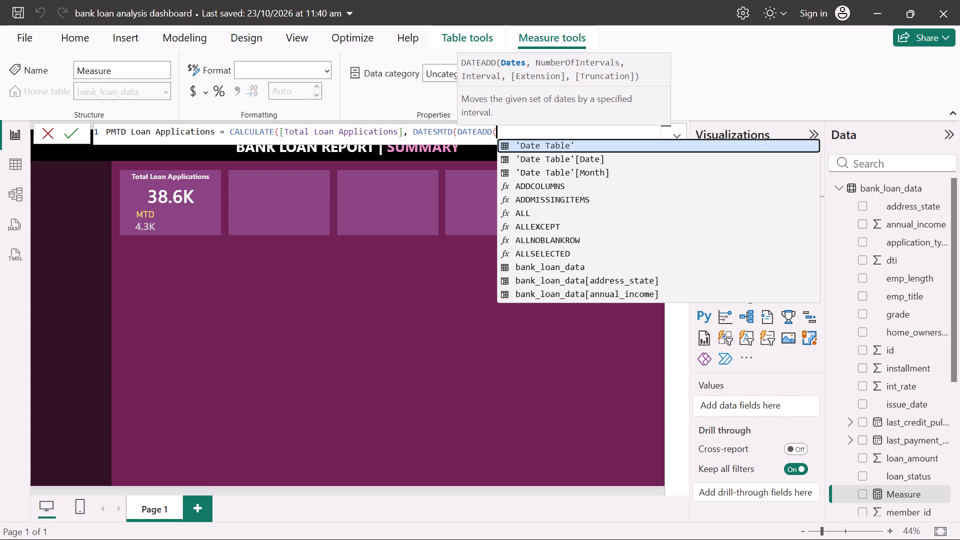
key(Down)
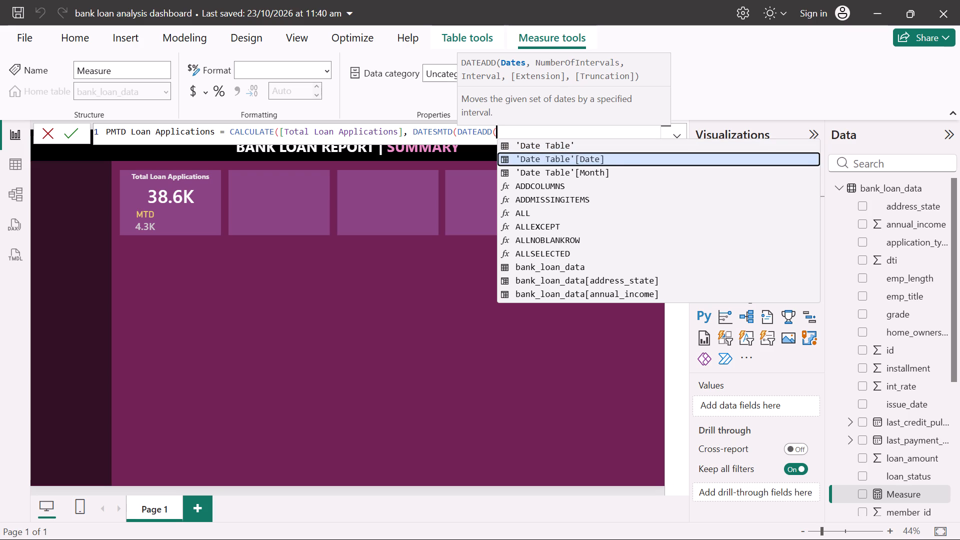
key(Tab)
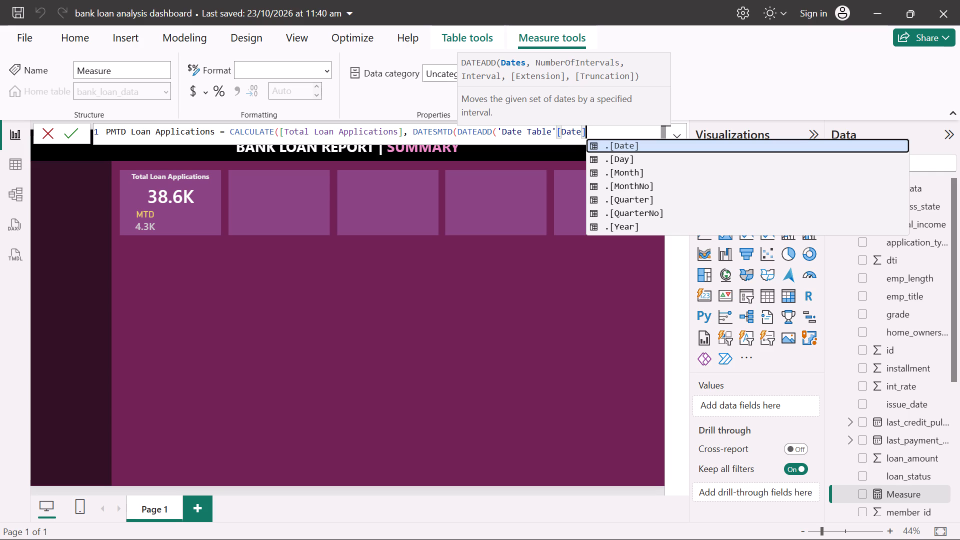
key(comma)
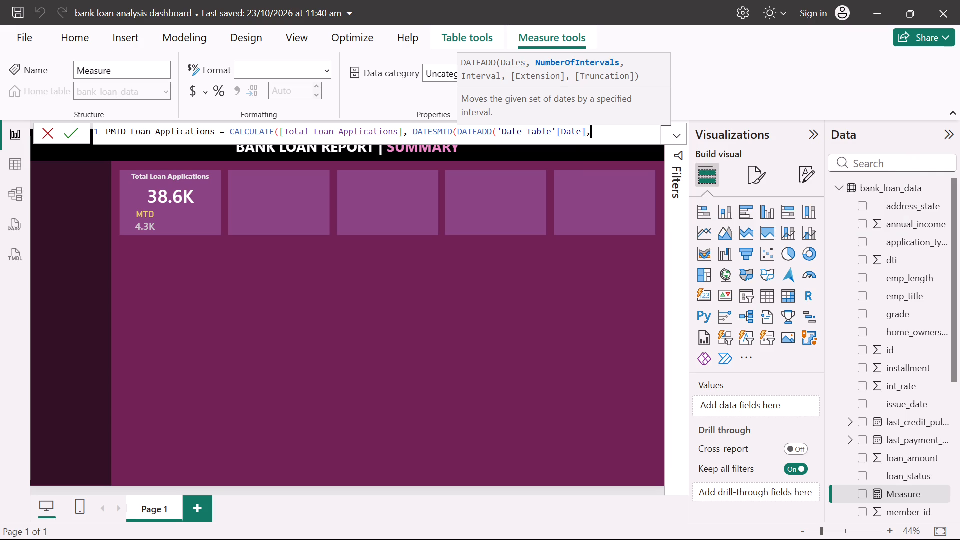
text(-1)
key(comma)
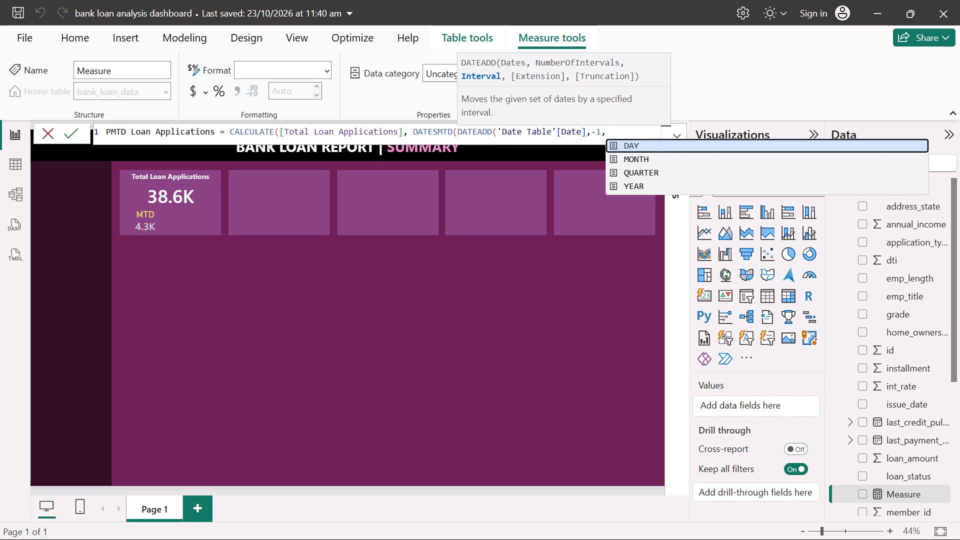
text(MONTH)
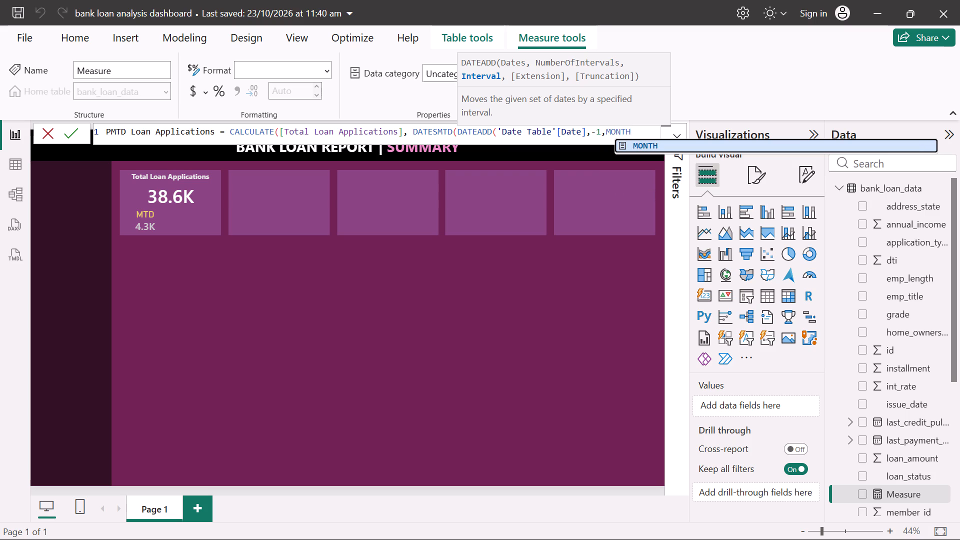
text())))
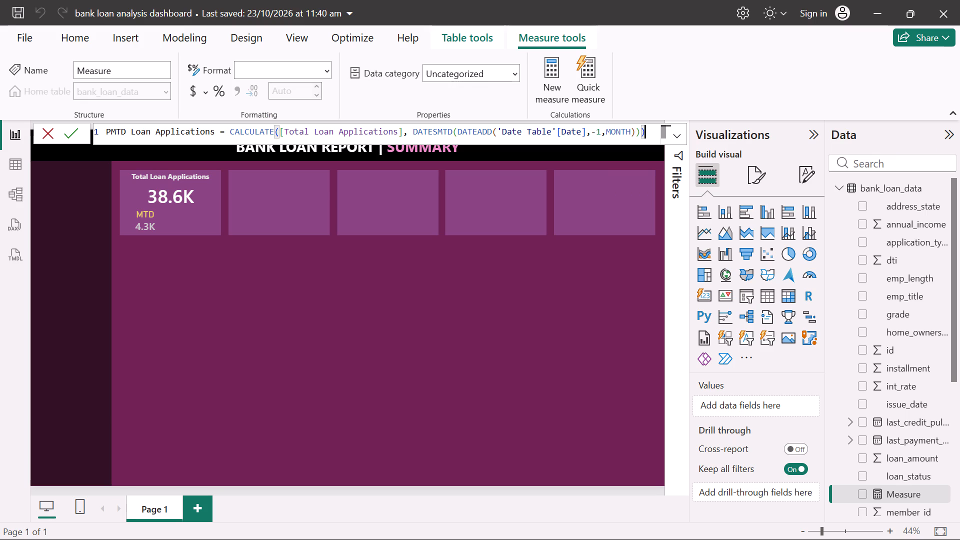
key(Return)
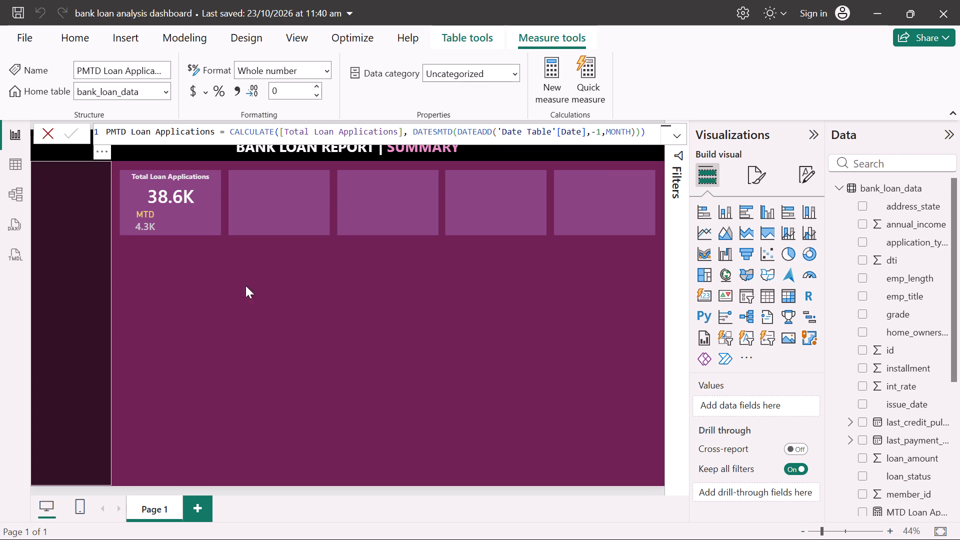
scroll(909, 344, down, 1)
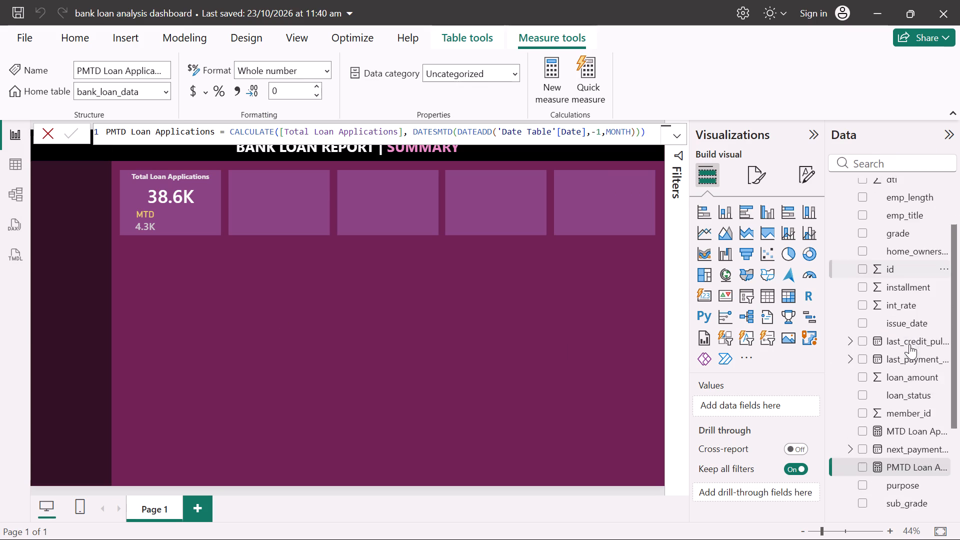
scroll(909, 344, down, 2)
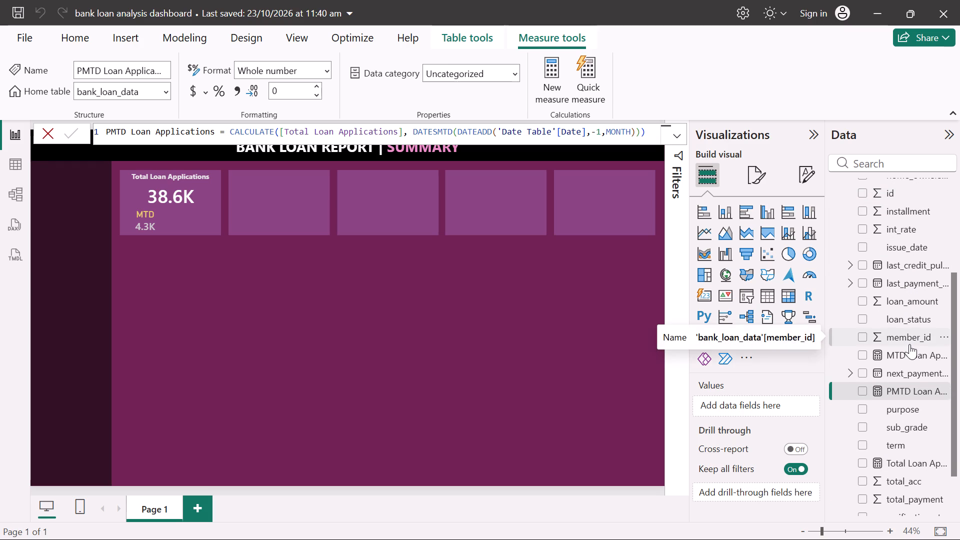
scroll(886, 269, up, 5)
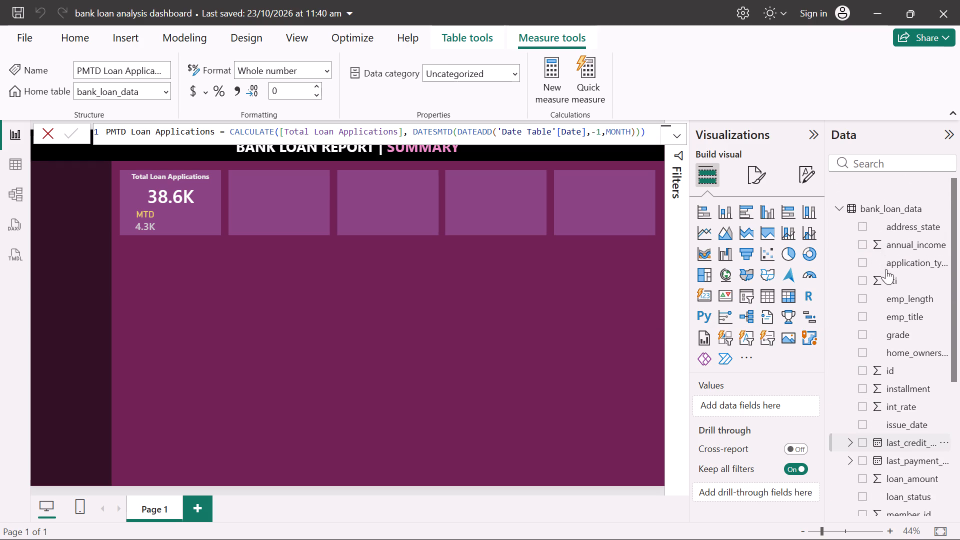
Create a new measure in the bank_loan_data table and name it MOMLoan Application.
click(869, 188)
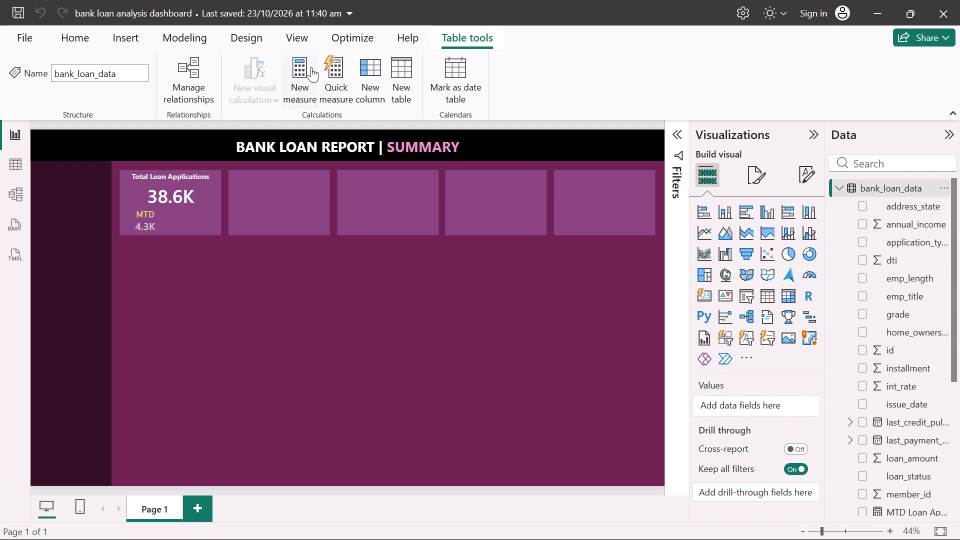
click(301, 72)
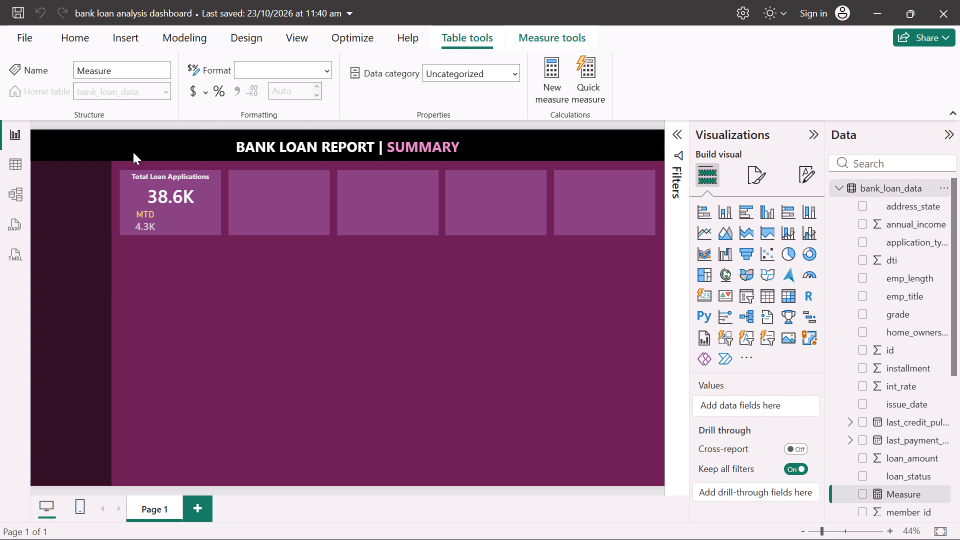
key(BackSpace)
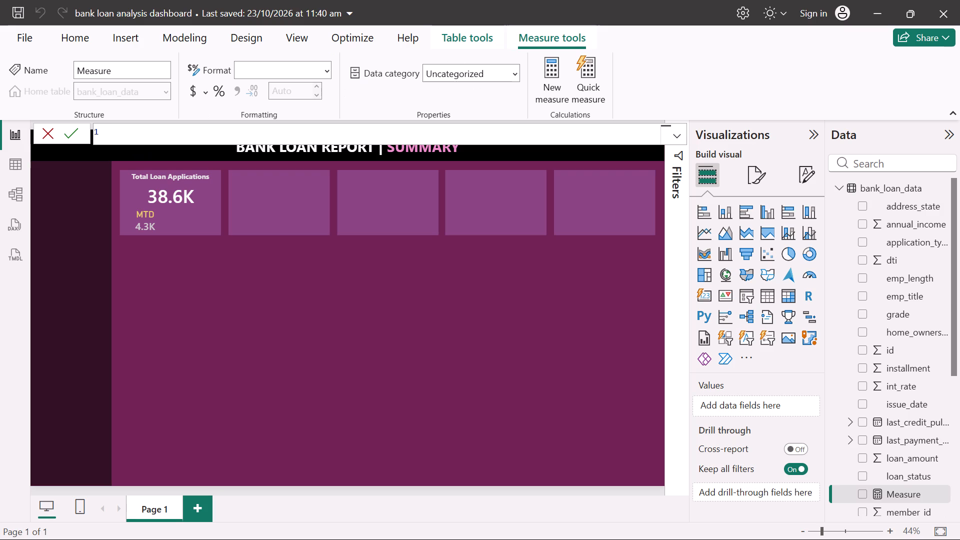
text(MOM)
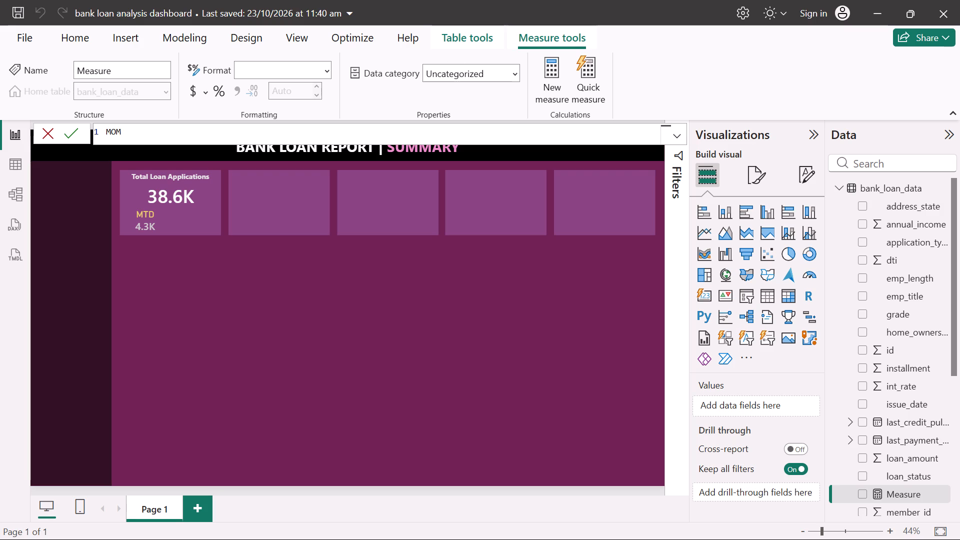
text(oan)
key(space)
text(Applicatio)
key(n)
key(space)
text(=)
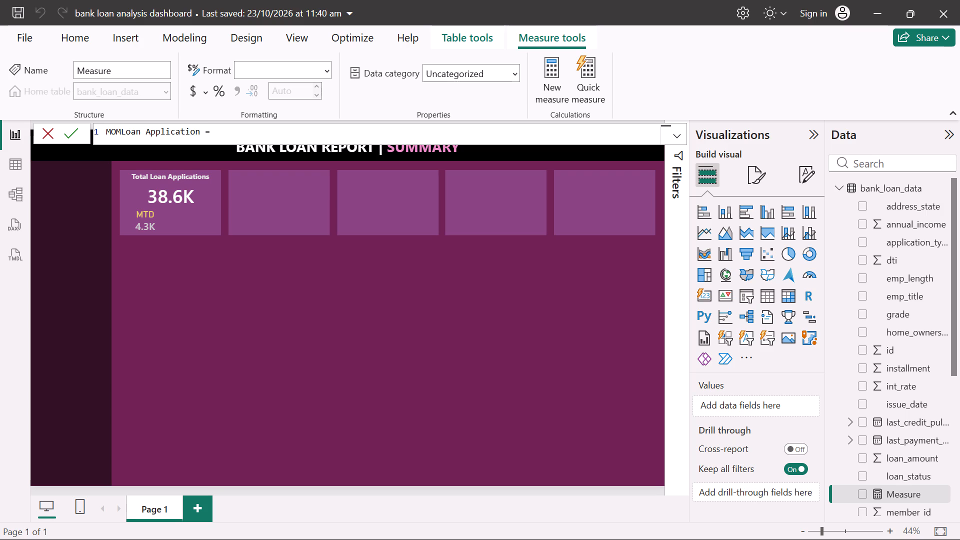
Define the measure as ([MTD Loan Applications]-[PMTD Loan Applications])/[PMTD Loan Applications] and commit it.
key(space)
text(()
key(m)
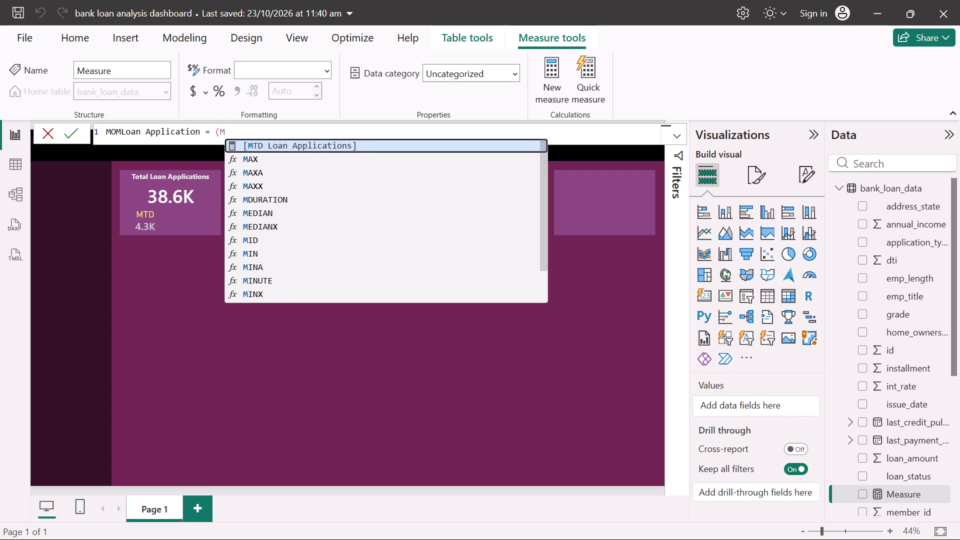
text(TD)
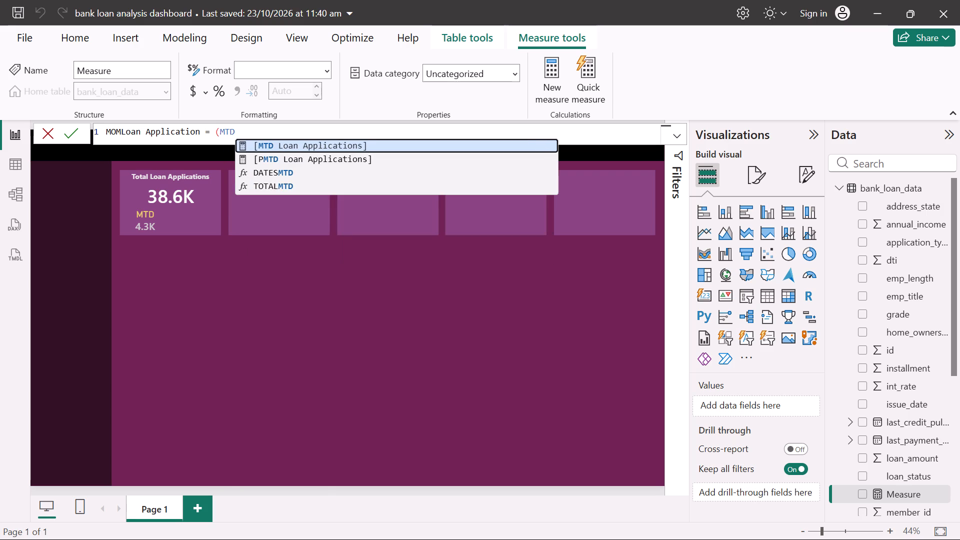
key(space)
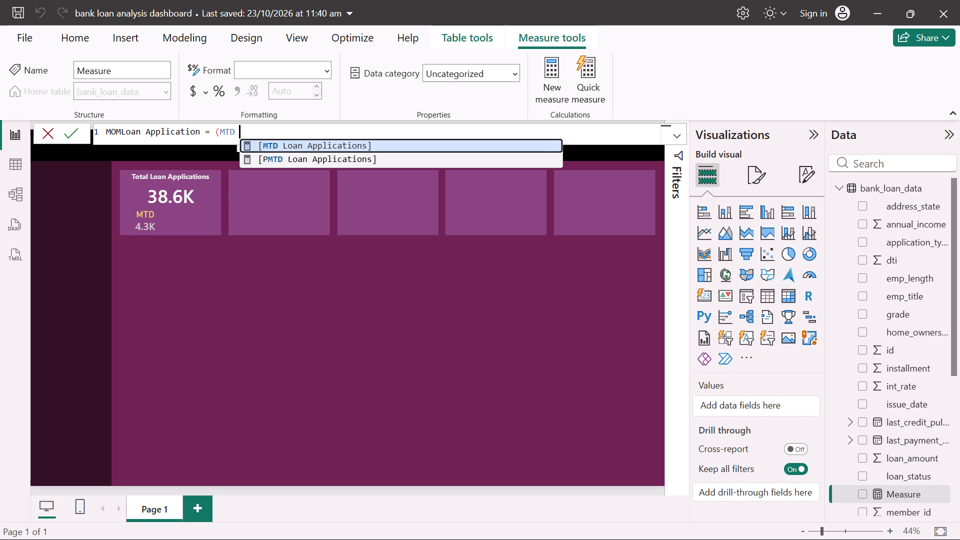
key(Tab)
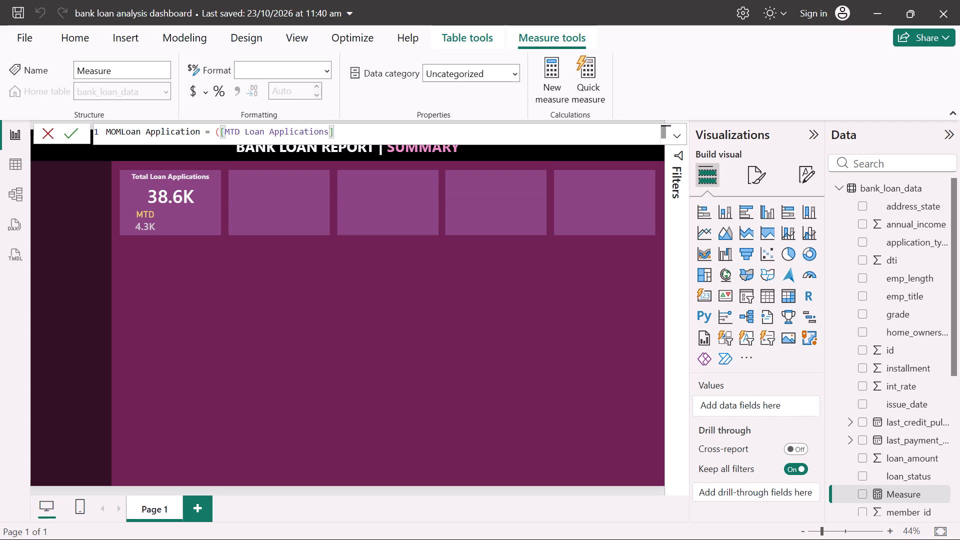
key(minus)
key(bracketleft)
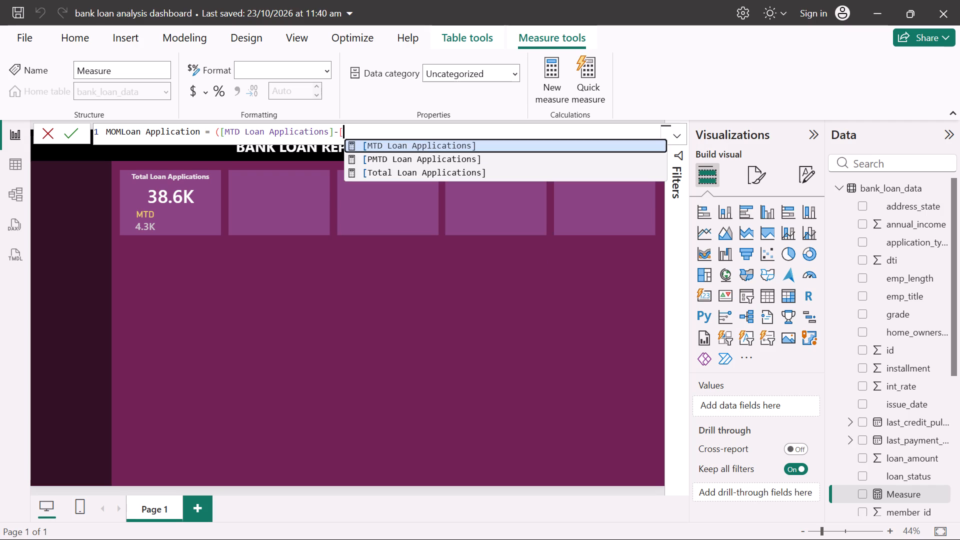
key(Down)
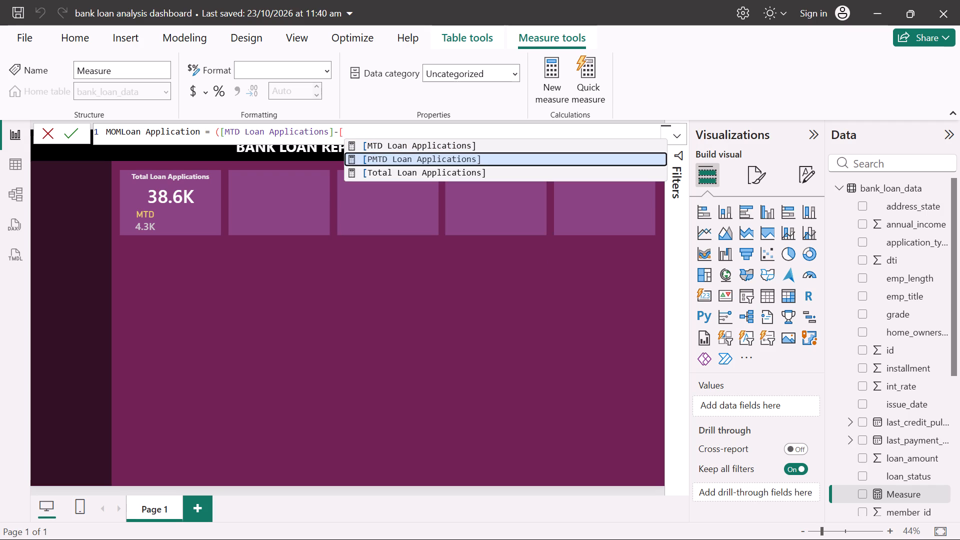
key(Tab)
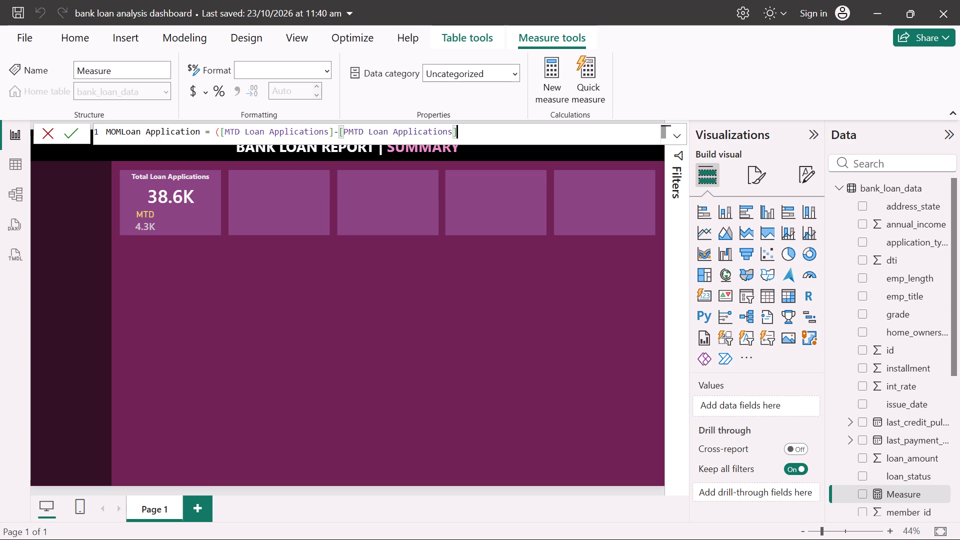
key(shift+parenright)
key(slash)
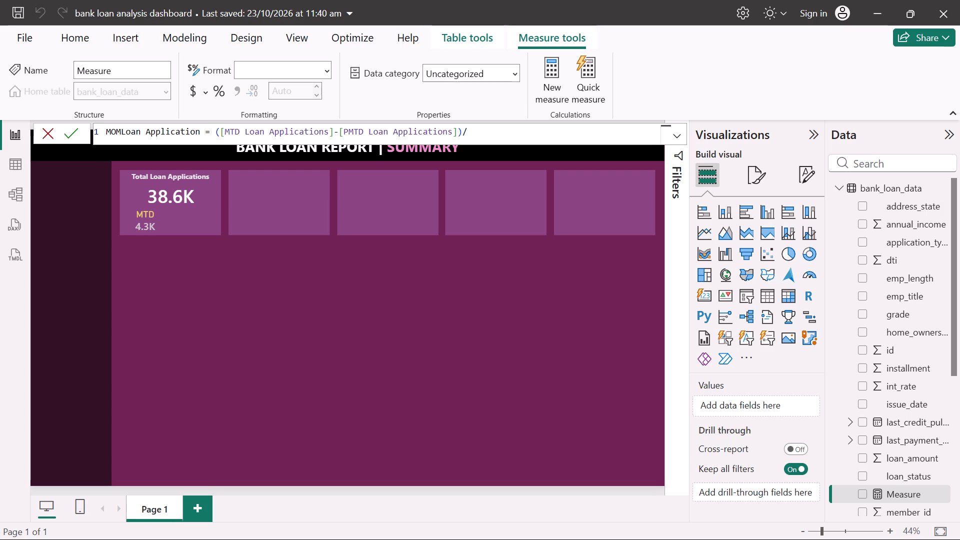
text(pmt)
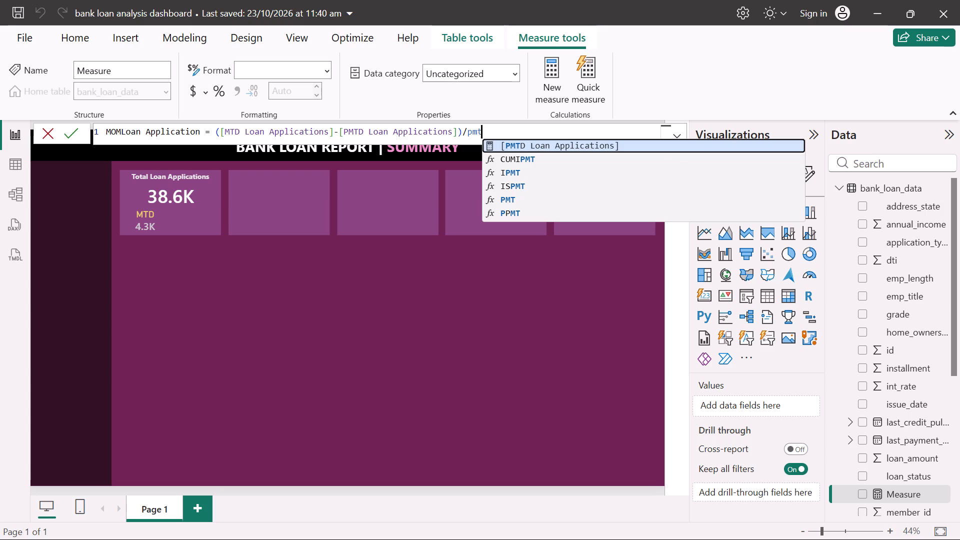
key(Tab)
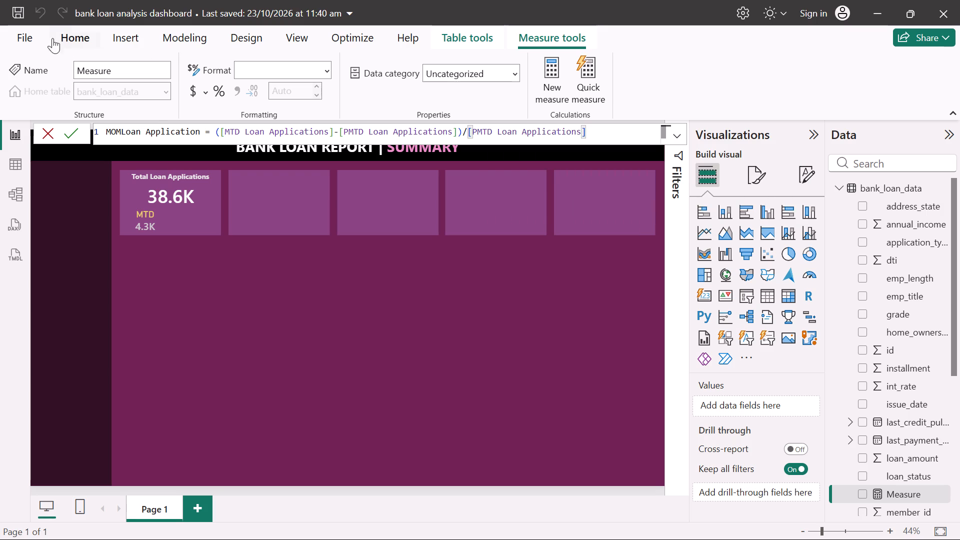
click(72, 133)
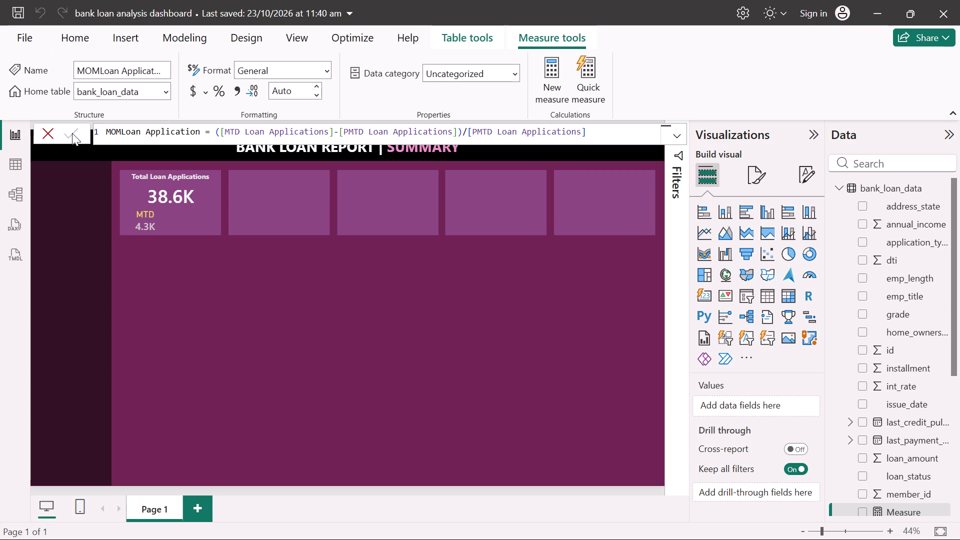
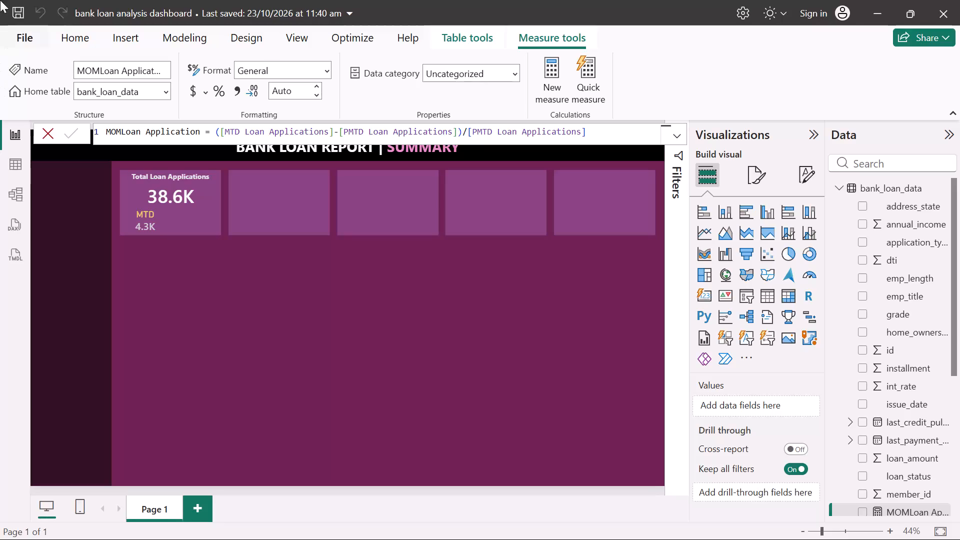
Duplicate the MTD card and place the copy beside the original, inside the Total Loan Applications KPI tile.
click(132, 217)
key(ctrl+c)
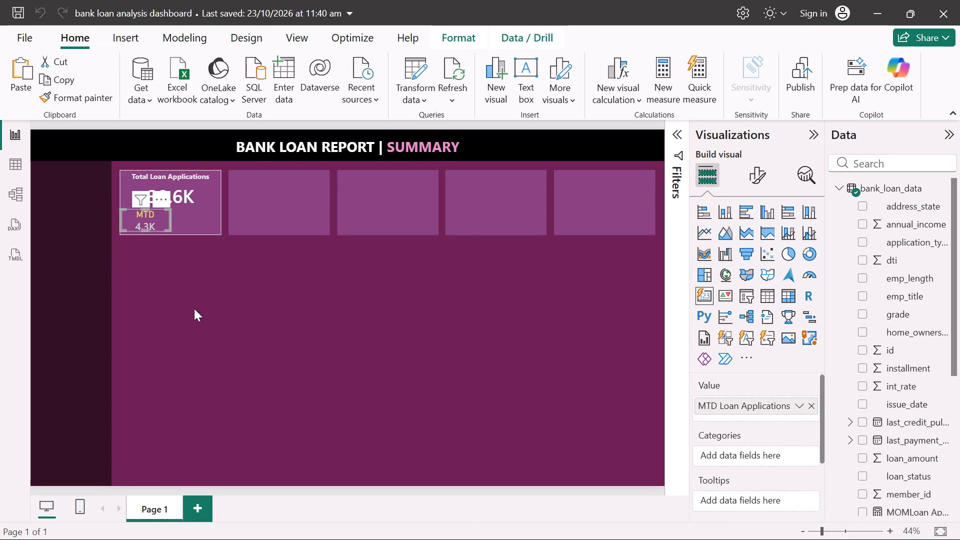
click(204, 321)
key(ctrl+v)
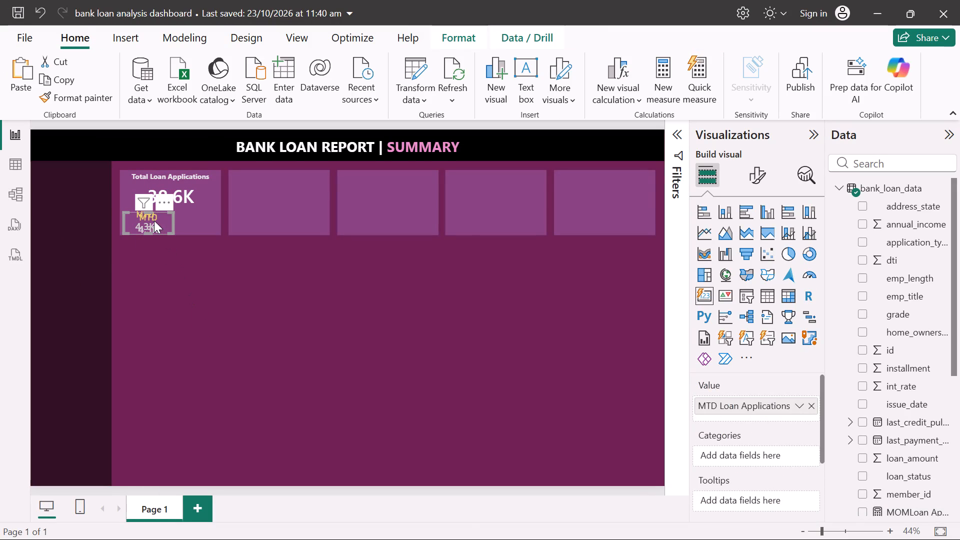
drag(154, 220, 199, 214)
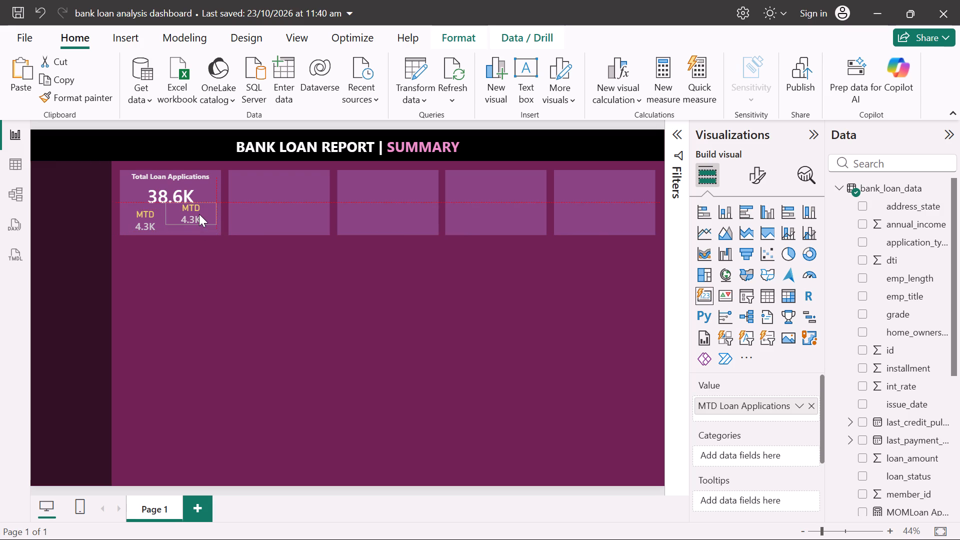
drag(199, 214, 197, 216)
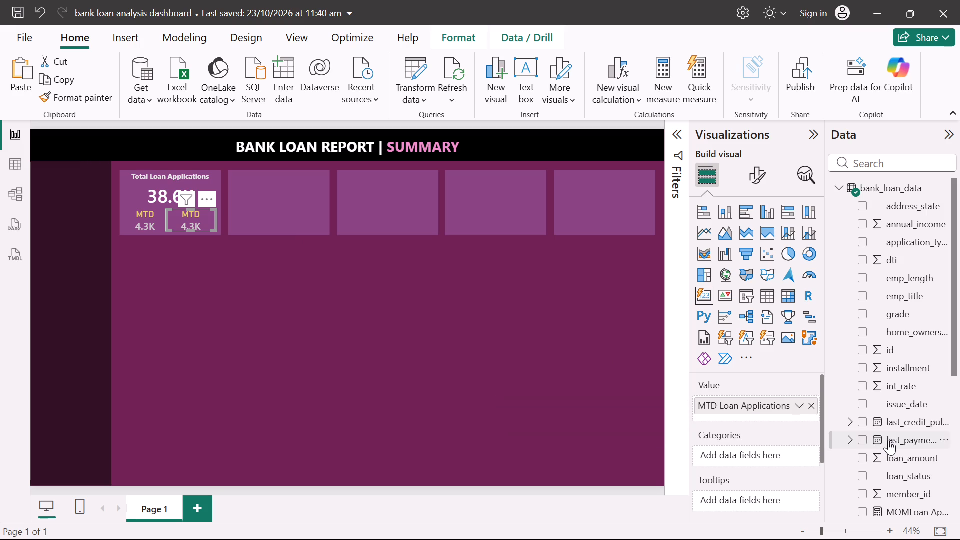
Replace the copied card's MTD Loan Applications value with the MOMLoan Application measure.
scroll(888, 440, down, 1)
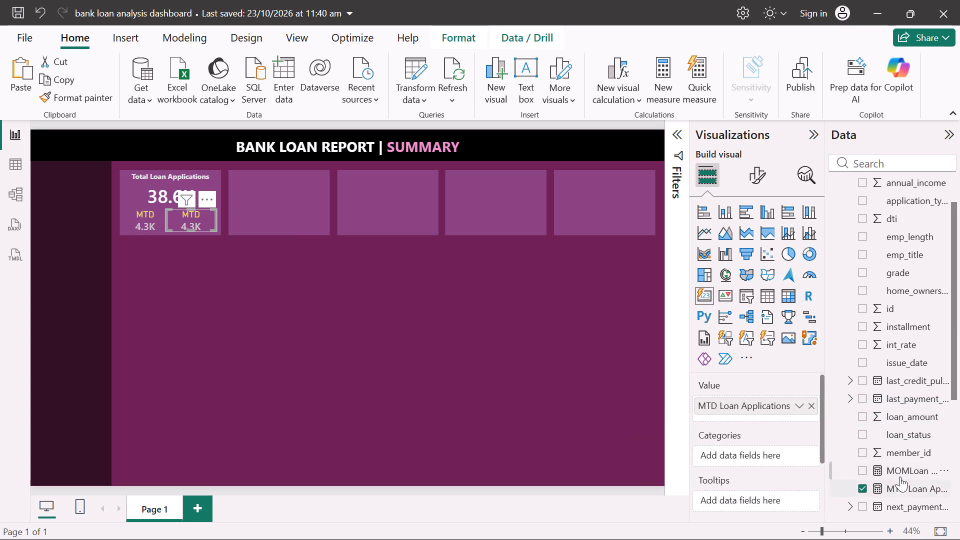
drag(899, 471, 831, 455)
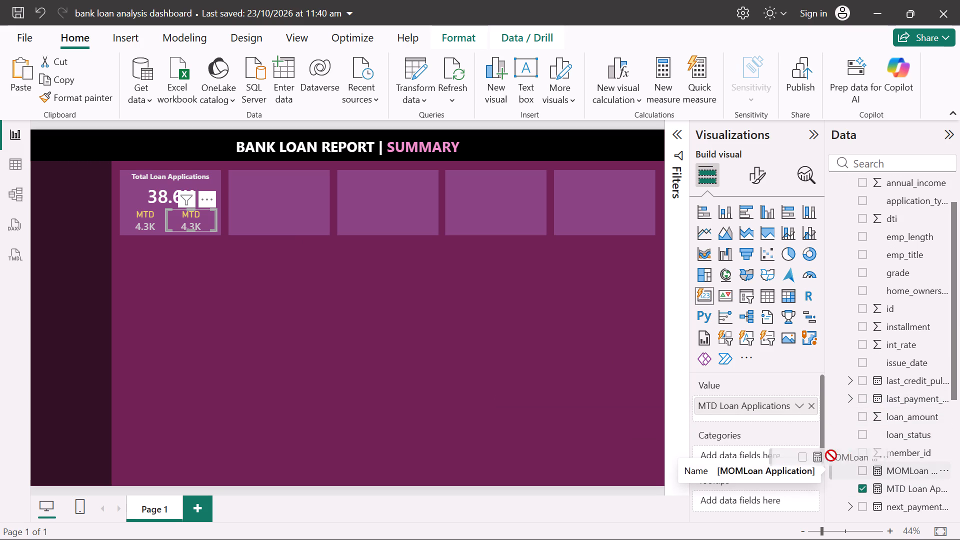
drag(831, 455, 755, 412)
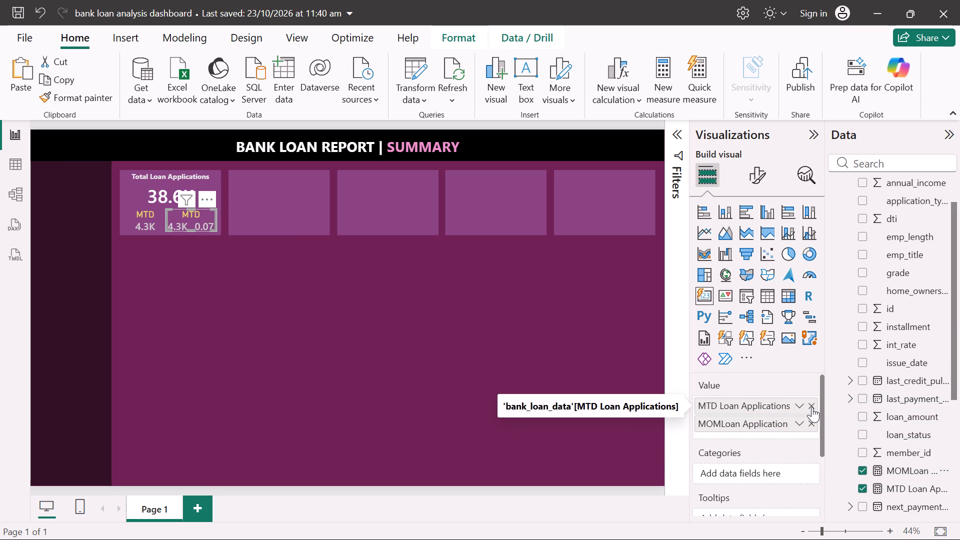
click(812, 407)
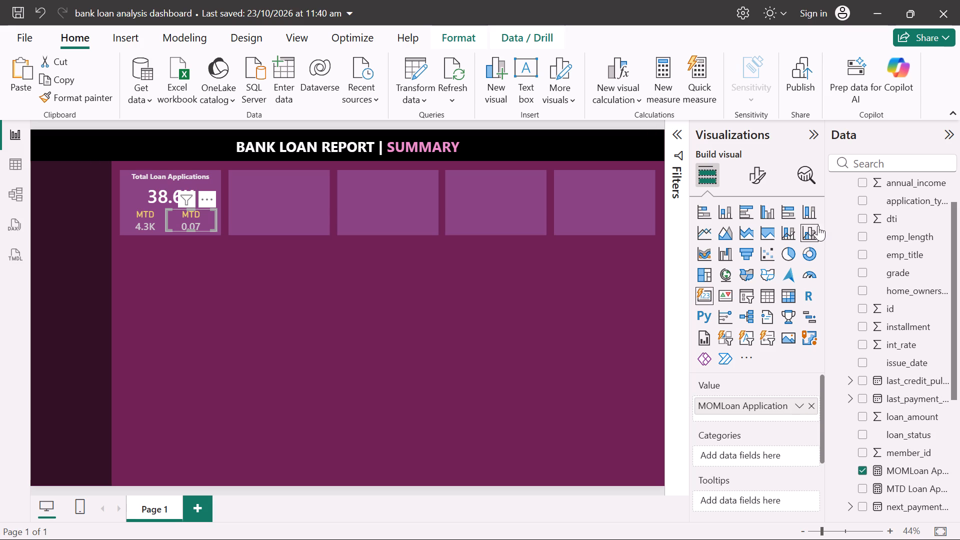
Open the visual formatting settings of the copied card holding MOMLoan Application.
click(764, 175)
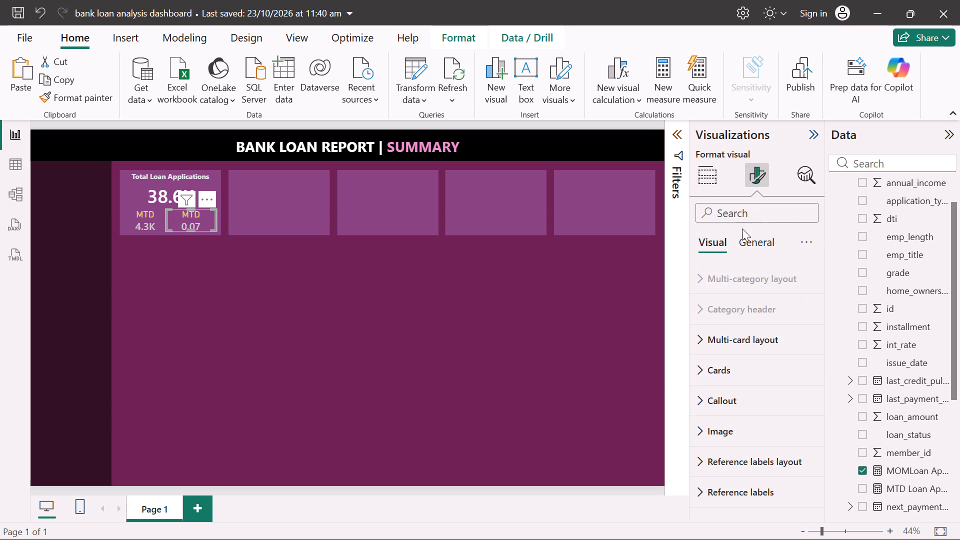
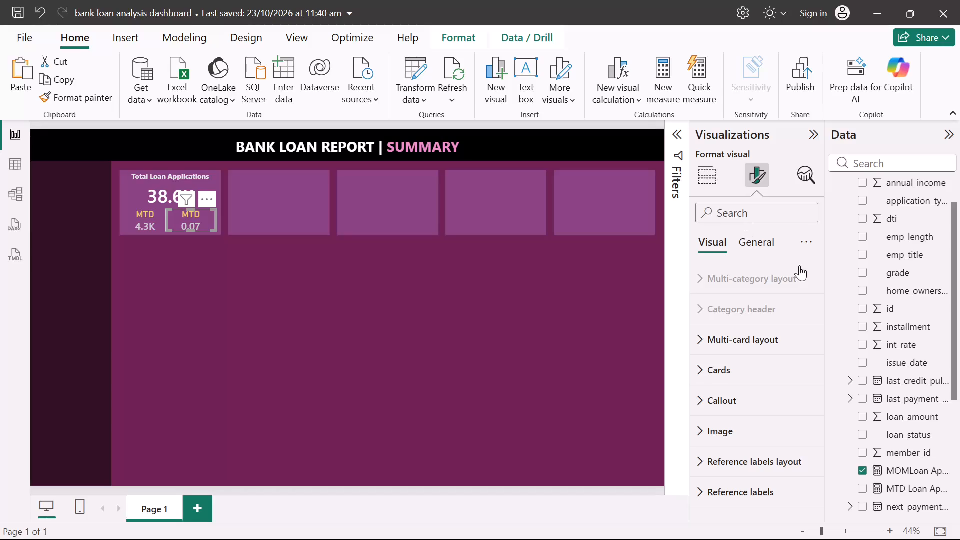
Rename the MOMLoan Application measure to MOM Loan Application in its formula definition.
click(892, 470)
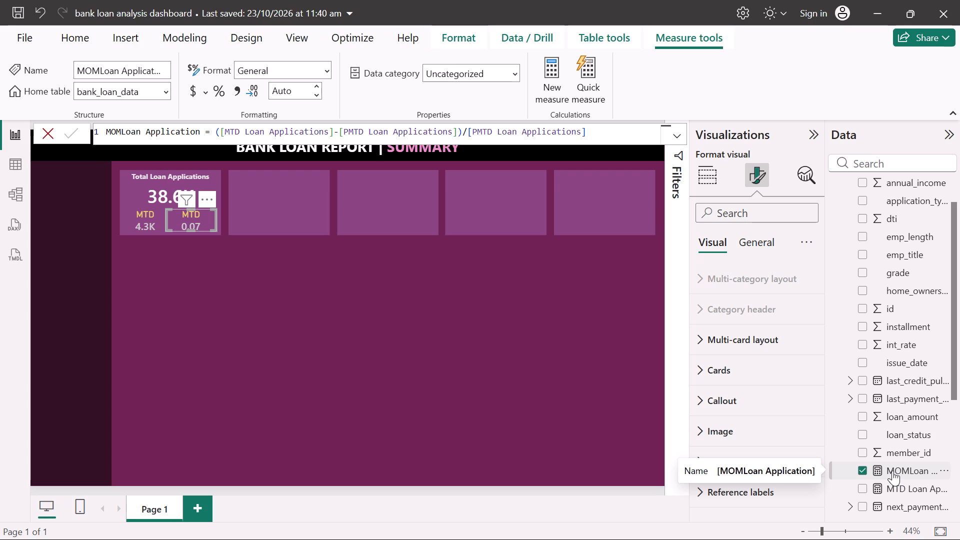
click(121, 133)
key(space)
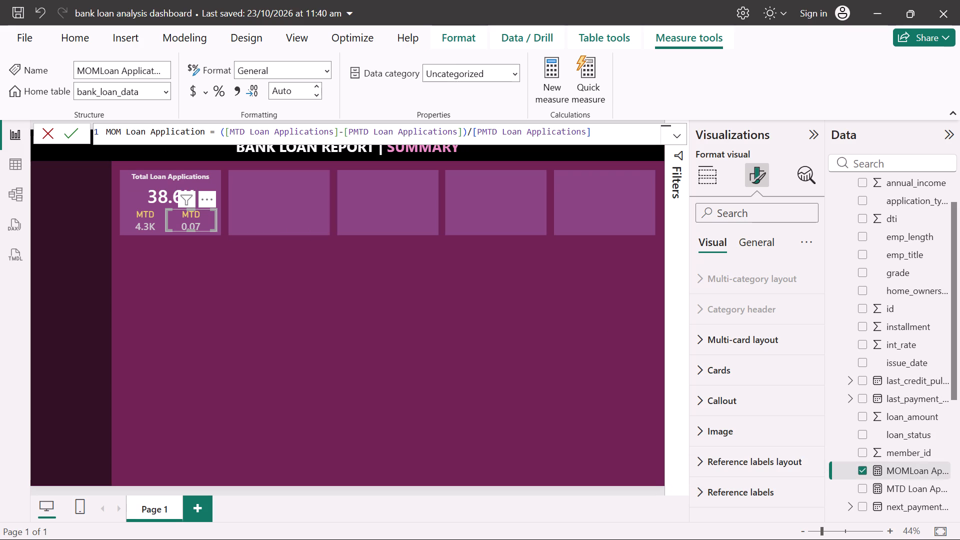
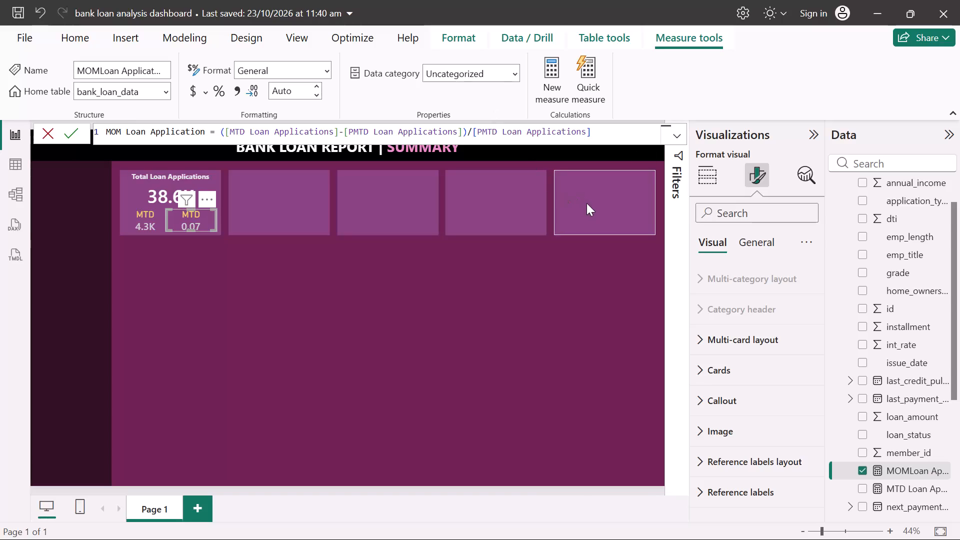
Set the MOM Loan Application measure's number format to Percentage.
click(330, 69)
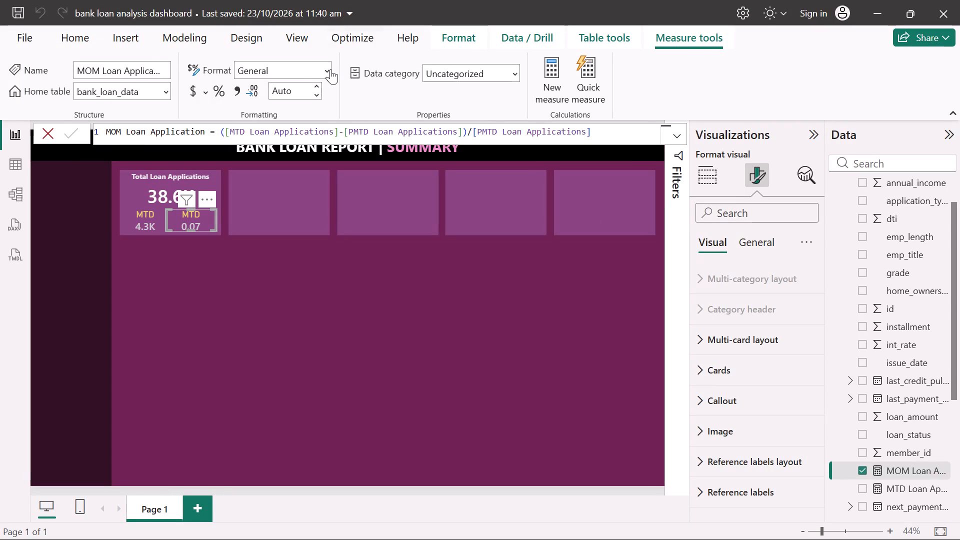
click(328, 69)
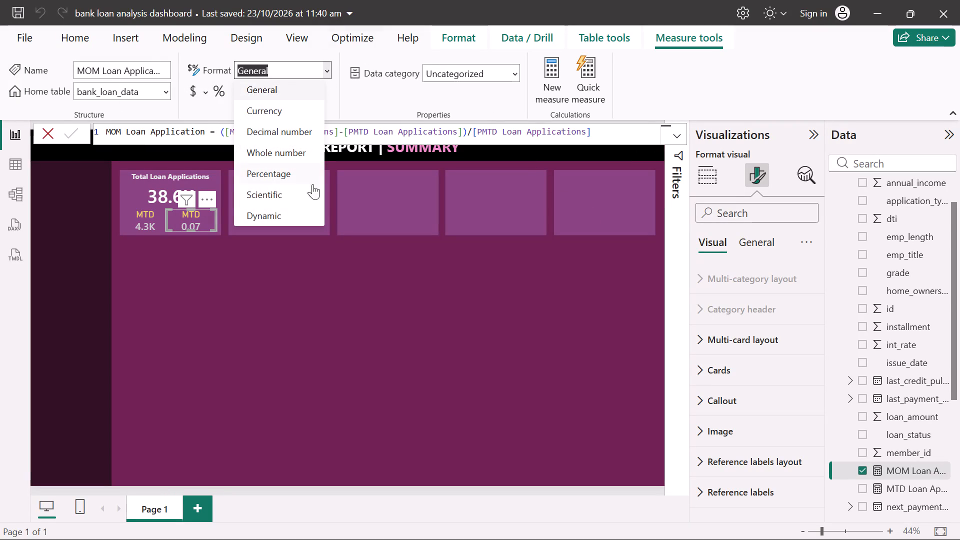
click(274, 174)
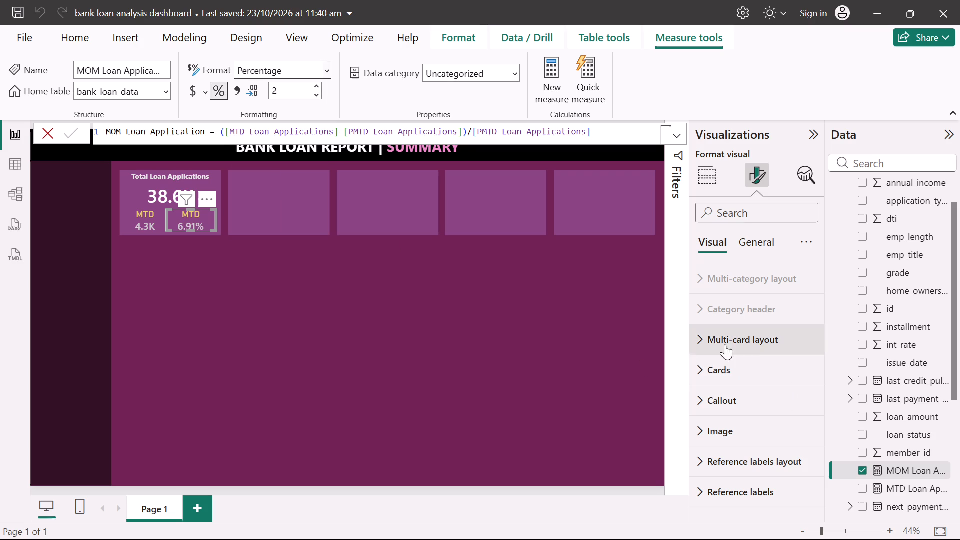
Set the month-over-month card's own data format to Percentage with 1 decimal place.
click(751, 237)
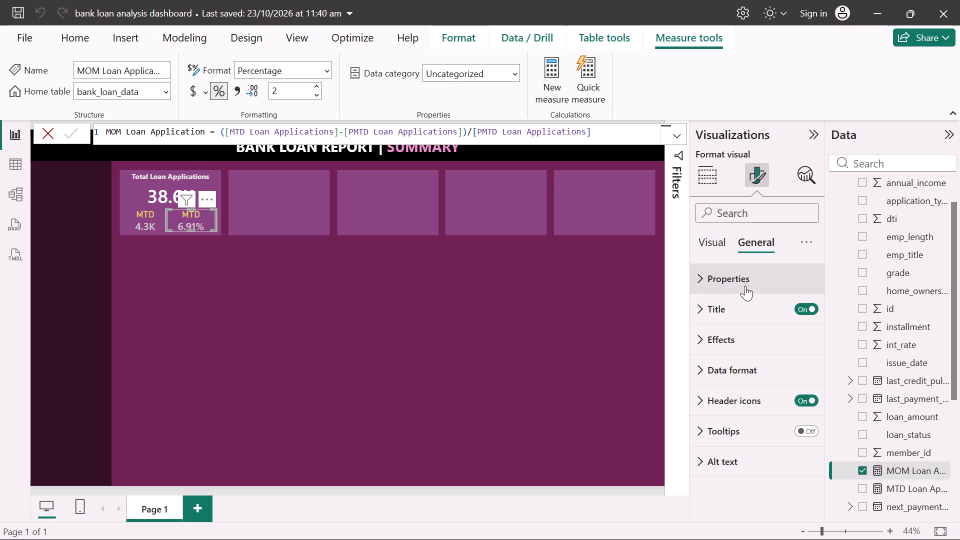
click(696, 343)
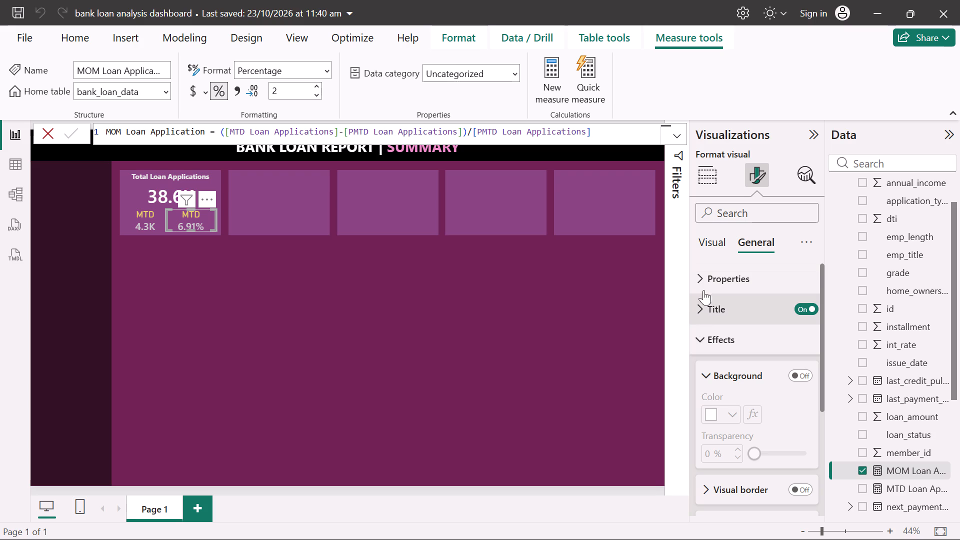
scroll(728, 430, down, 5)
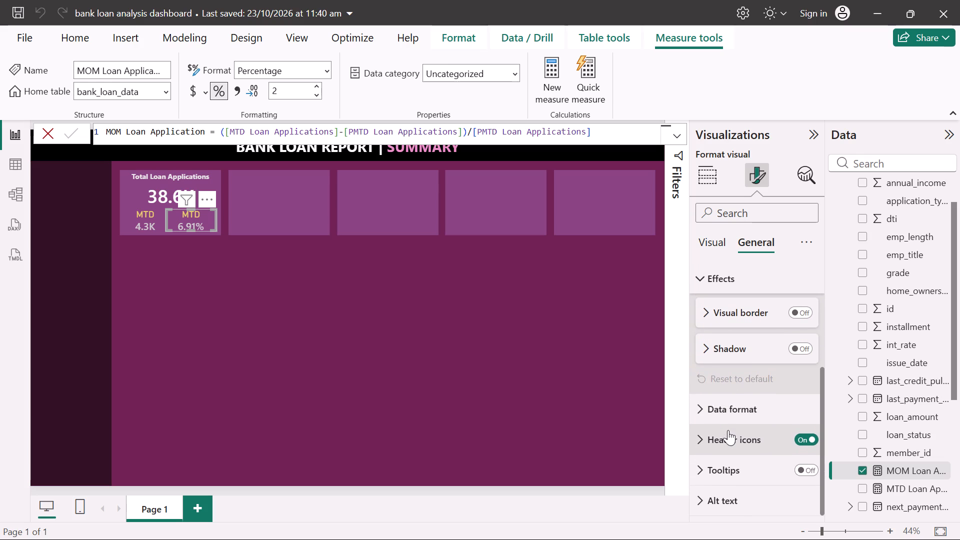
click(719, 417)
scroll(719, 417, down, 2)
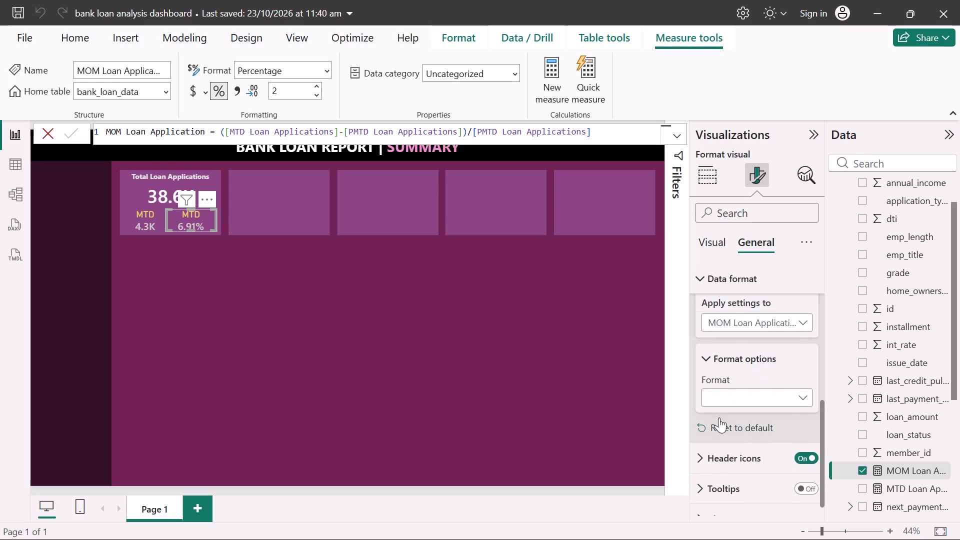
scroll(719, 417, down, 1)
scroll(748, 375, up, 3)
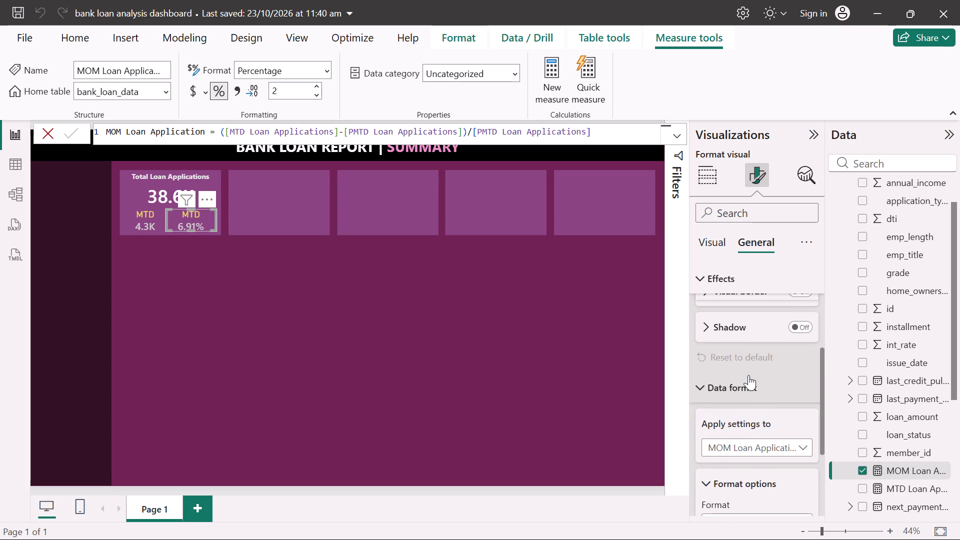
scroll(748, 375, down, 2)
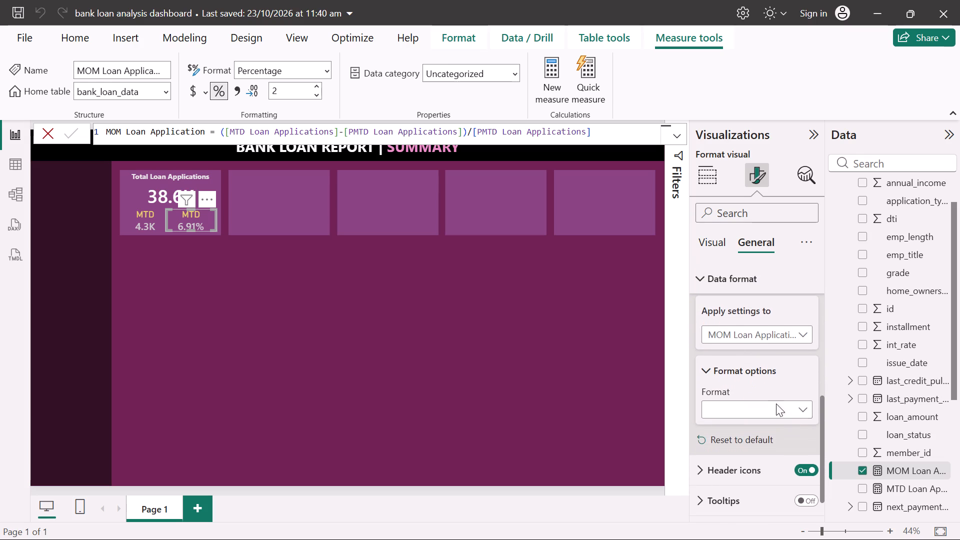
click(804, 411)
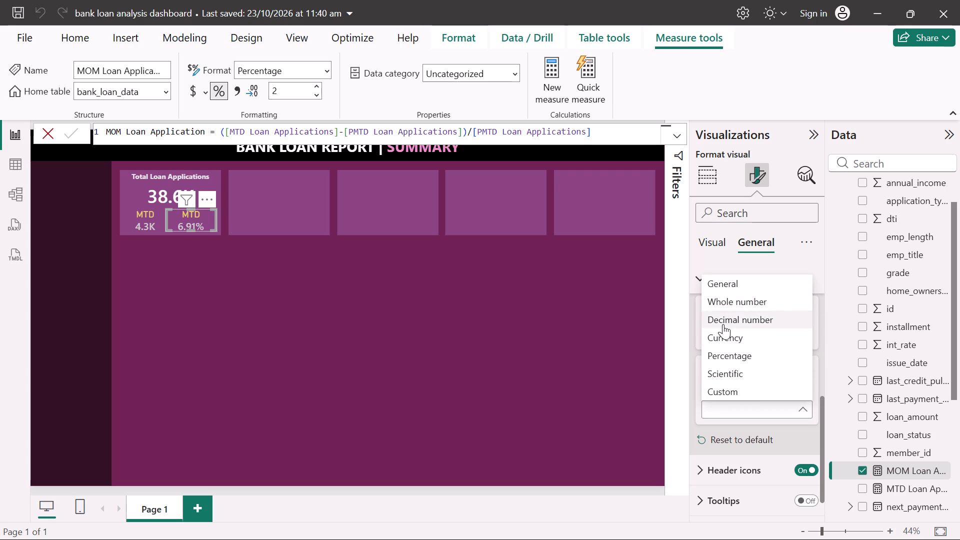
click(727, 351)
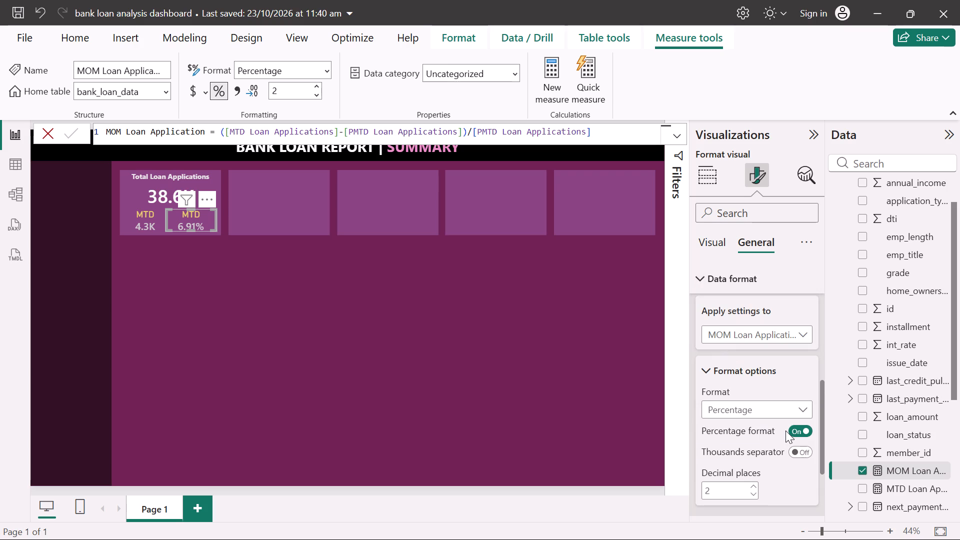
click(754, 484)
double_click(754, 493)
Change the title text of the month-over-month card in the first tile to MoM.
scroll(765, 331, up, 3)
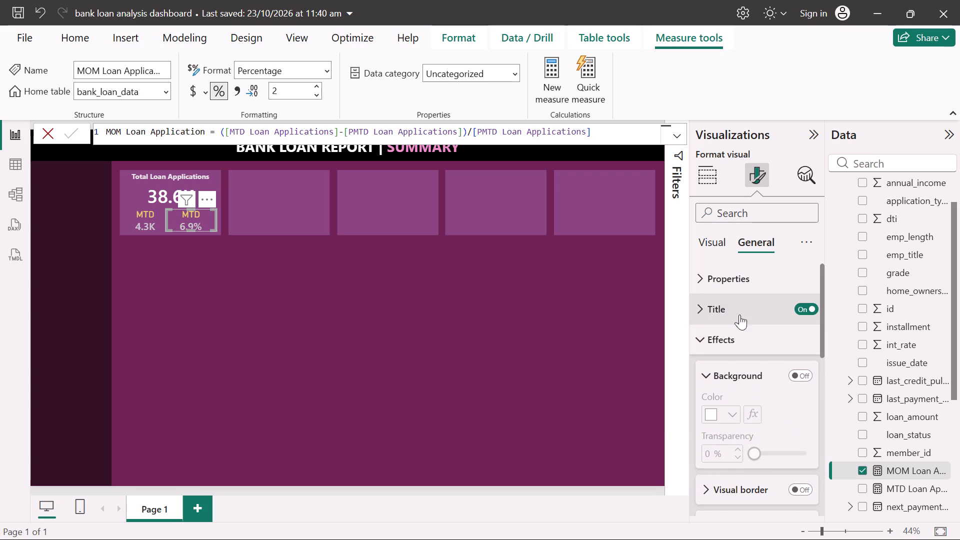
click(721, 309)
click(728, 385)
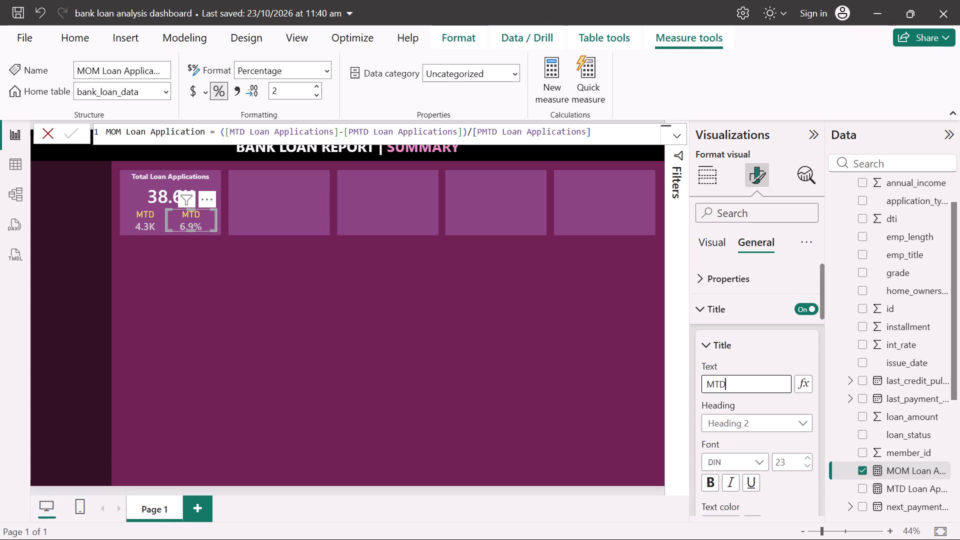
key(BackSpace)
key(BackSpace)
key(o)
key(m)
click(430, 342)
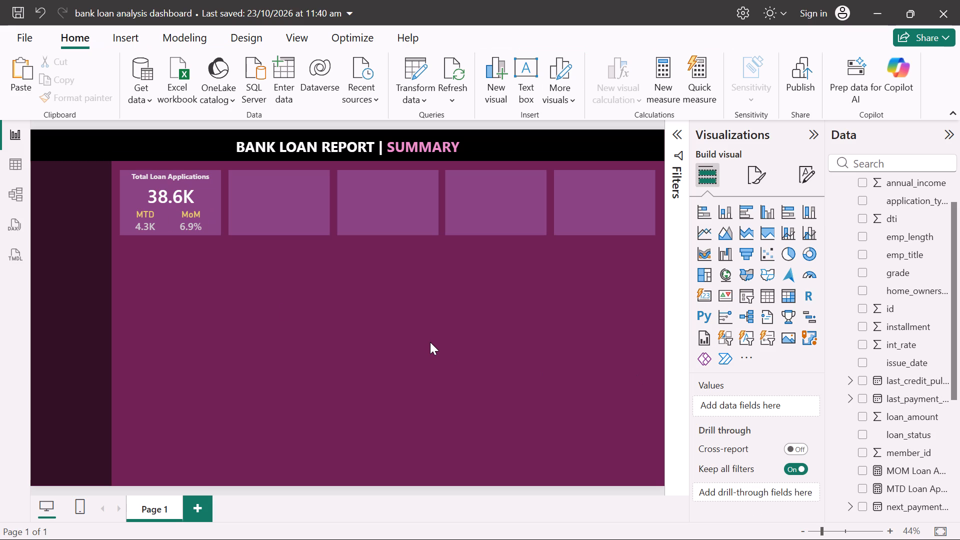
Recolour the MoM card's title text to a light blue, one shade lighter than the #41a4ff theme colour.
click(190, 216)
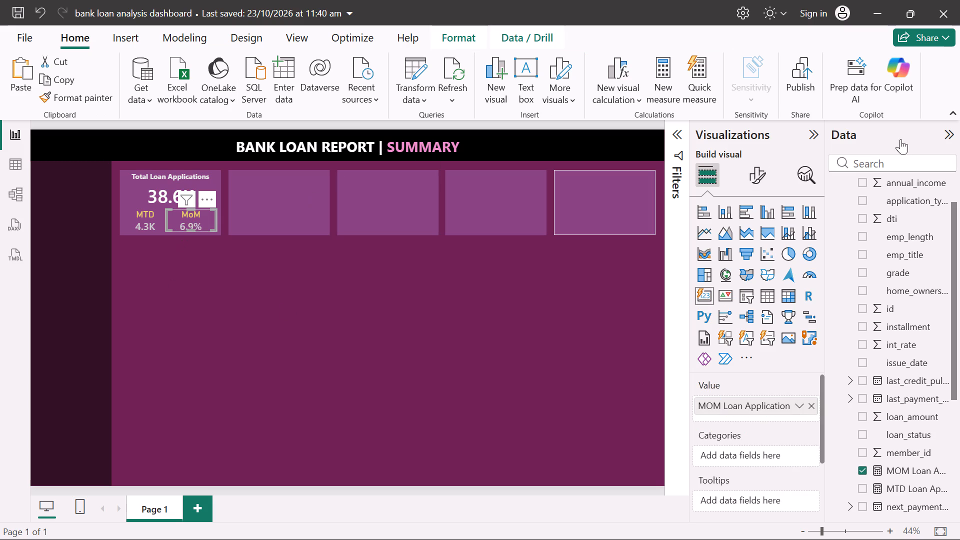
click(763, 166)
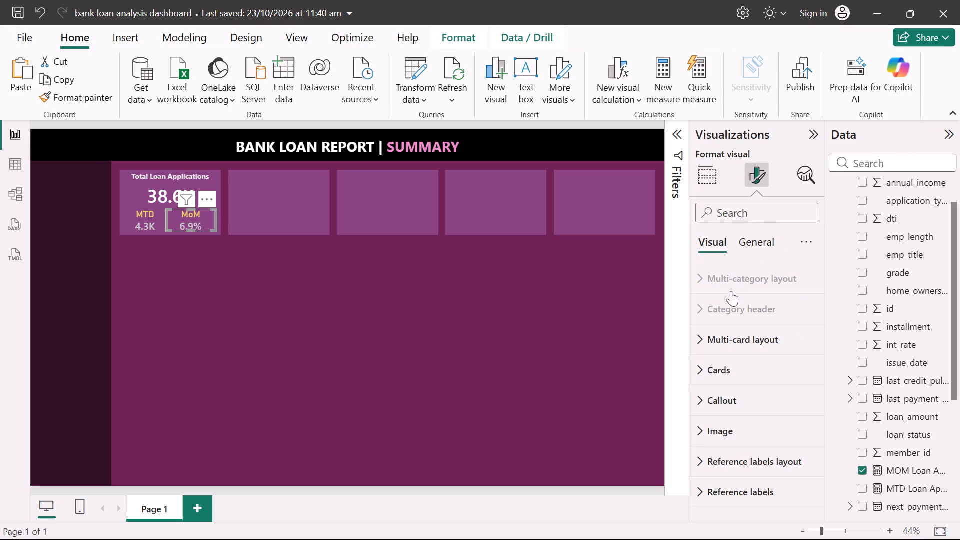
click(759, 250)
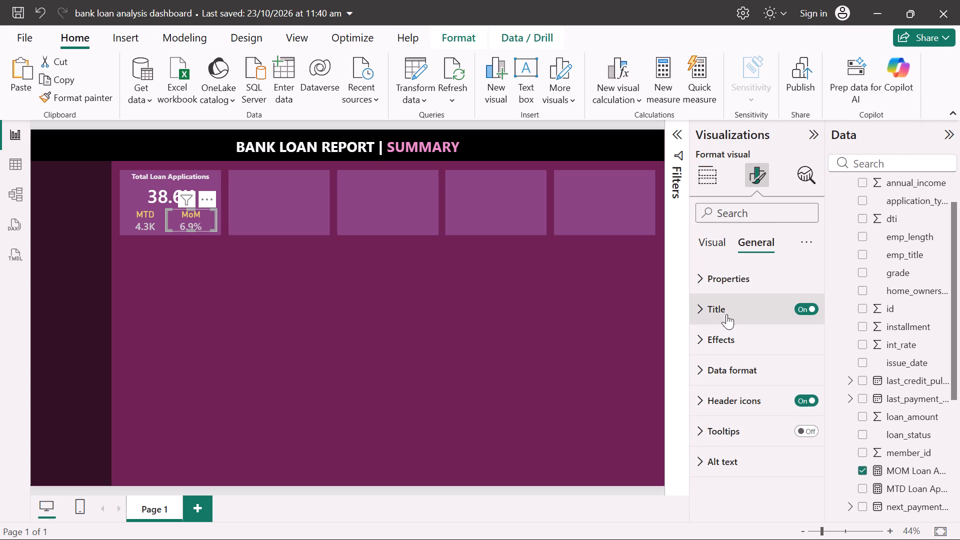
click(709, 338)
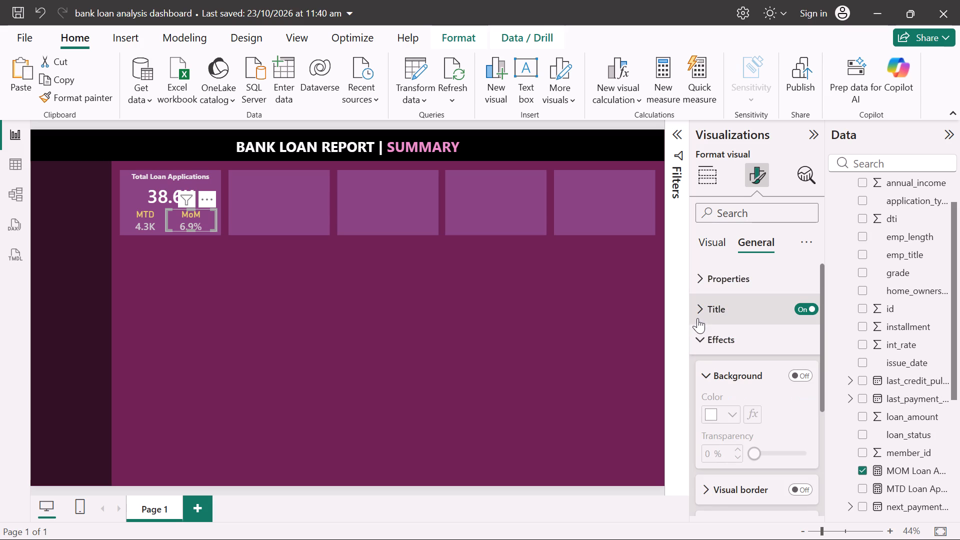
click(700, 310)
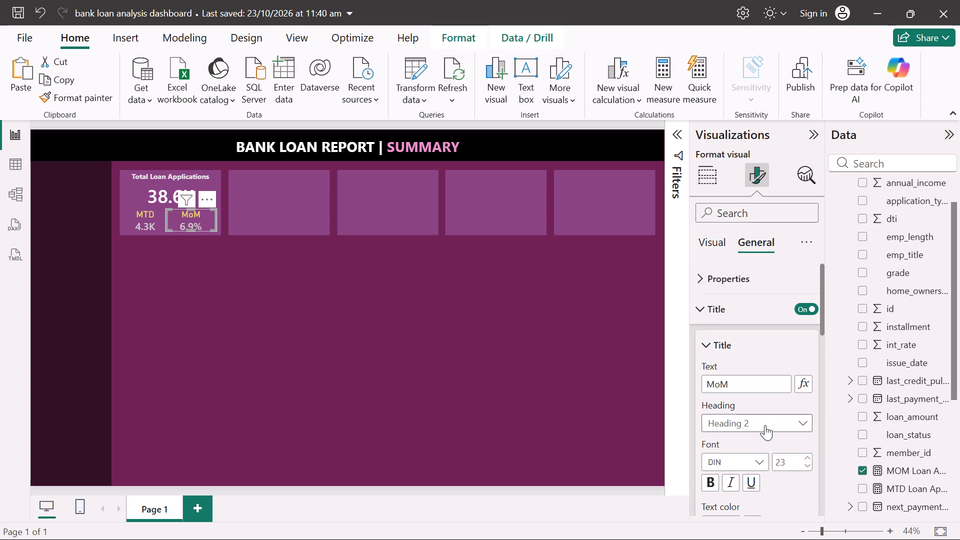
scroll(765, 425, down, 2)
click(709, 443)
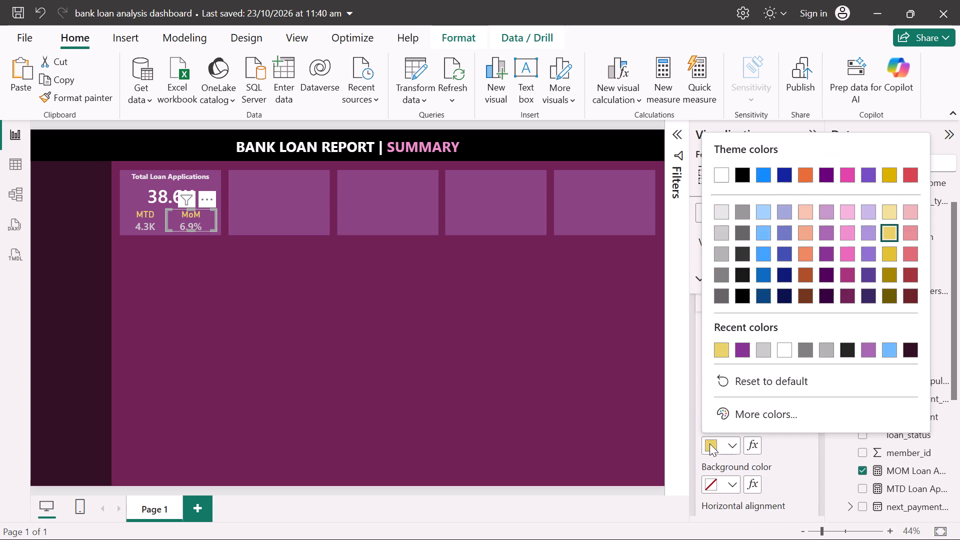
click(764, 254)
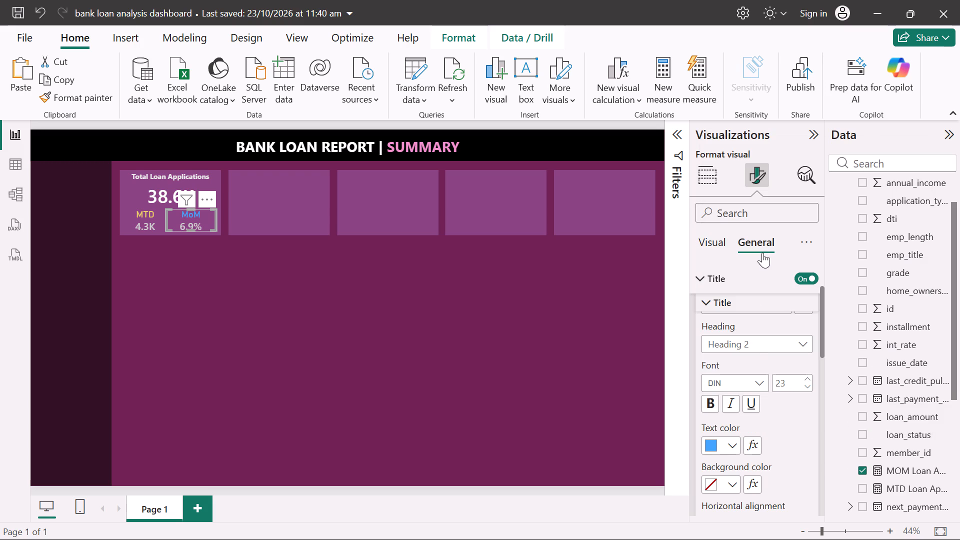
click(735, 441)
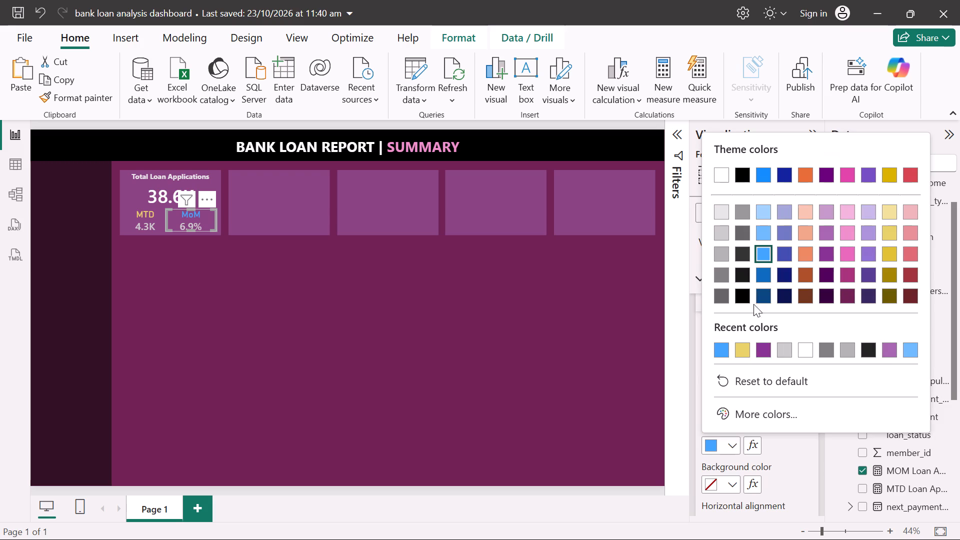
click(764, 233)
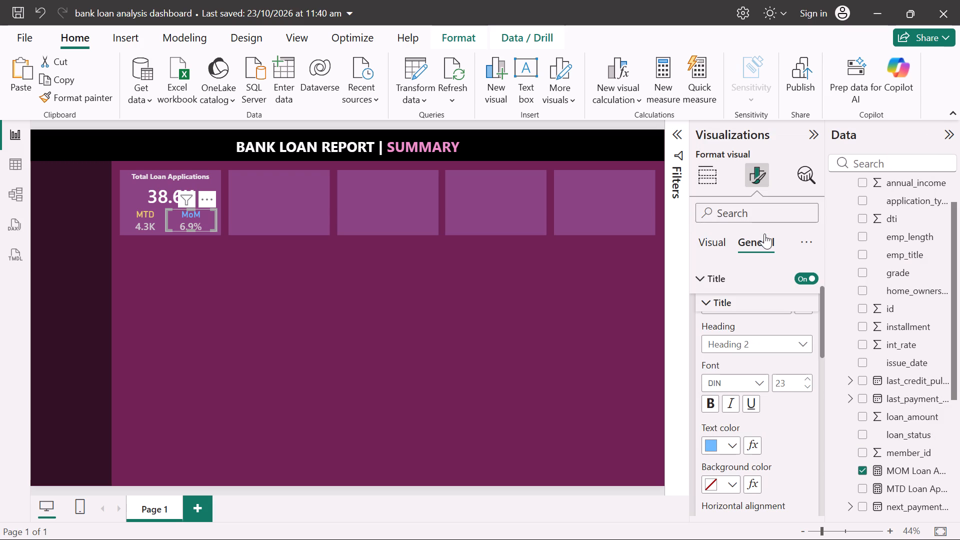
click(365, 294)
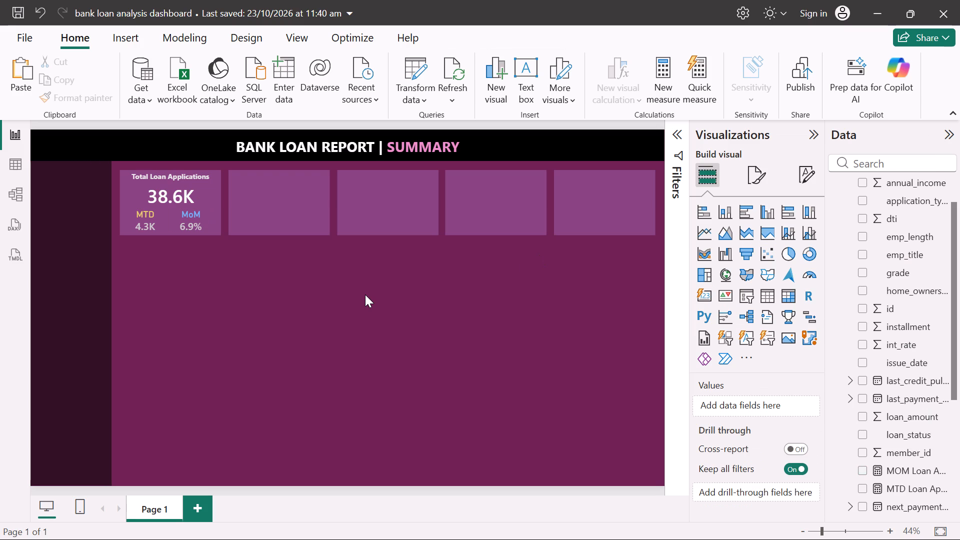
Group the first tile's title text, total, MTD and MoM cards with their background rectangle, and fit the page to view.
click(179, 184)
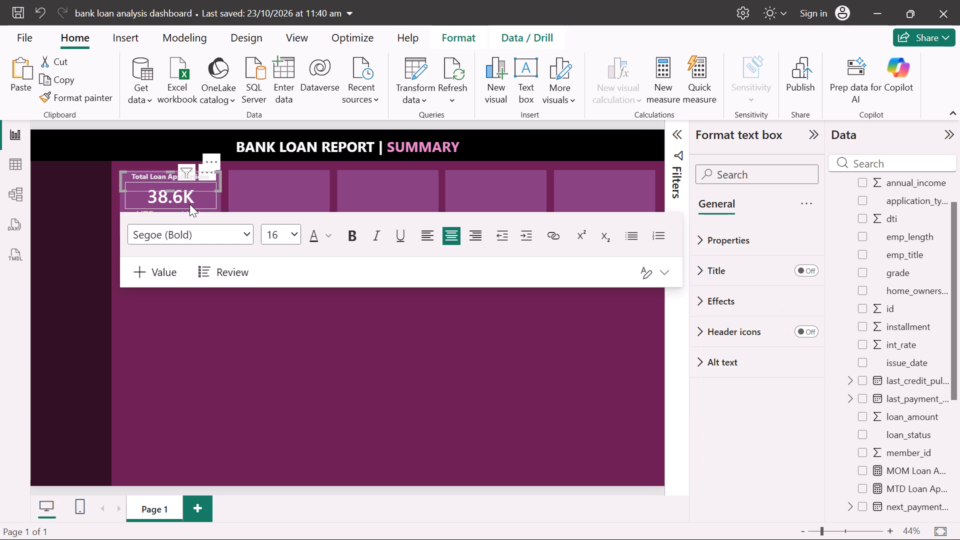
click(229, 342)
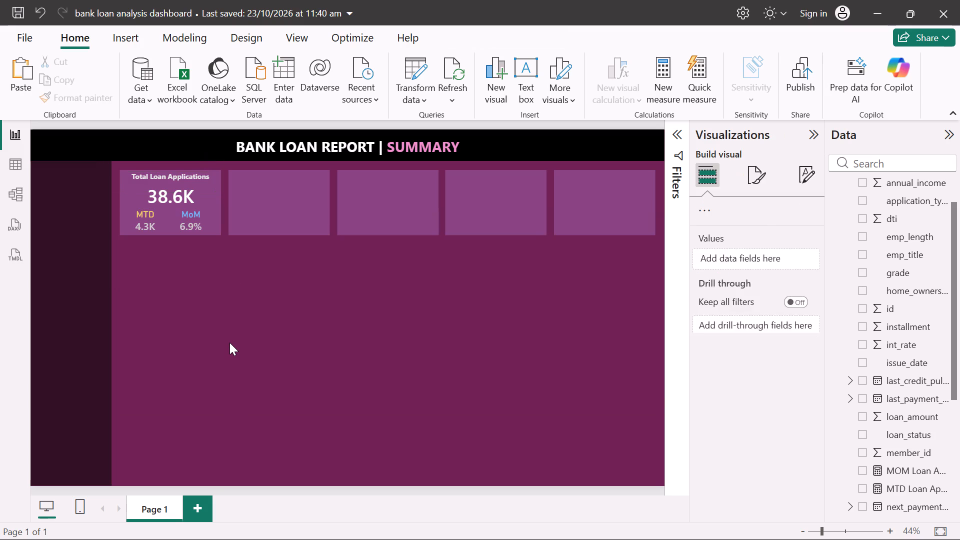
shift+click(148, 221)
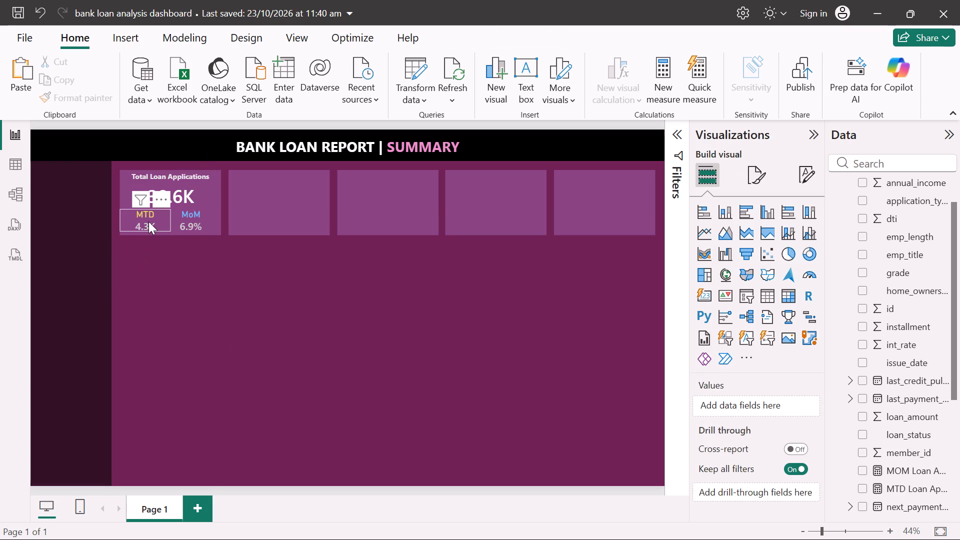
shift+click(183, 222)
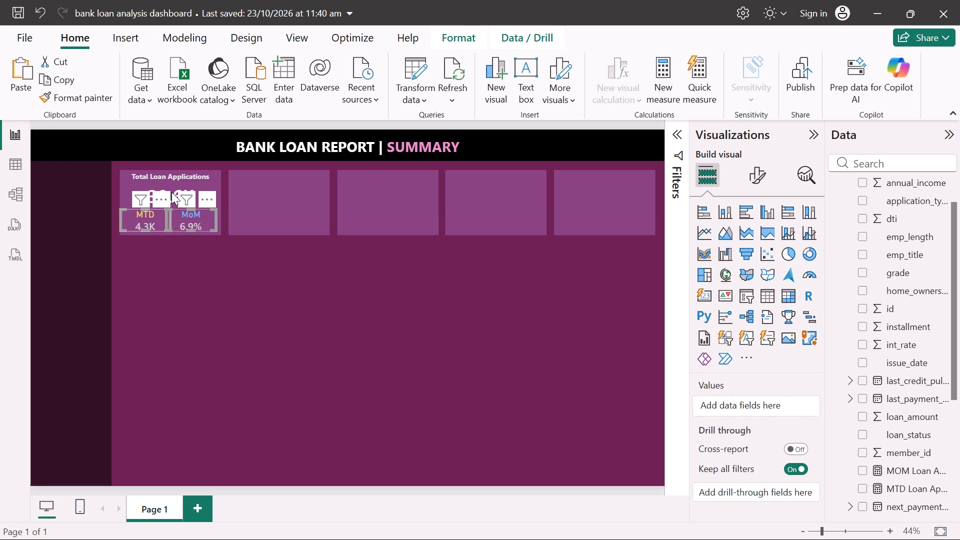
shift+click(173, 195)
shift+click(174, 199)
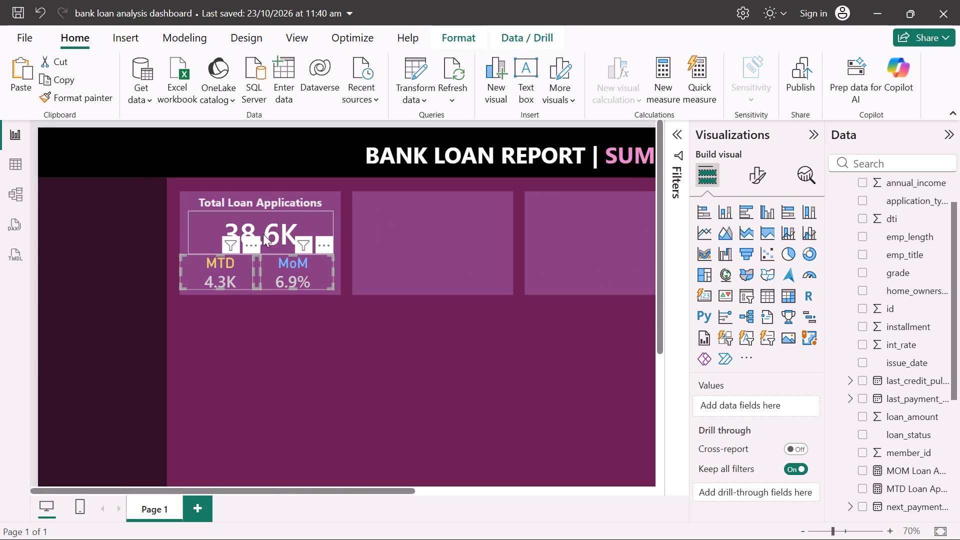
shift+click(266, 235)
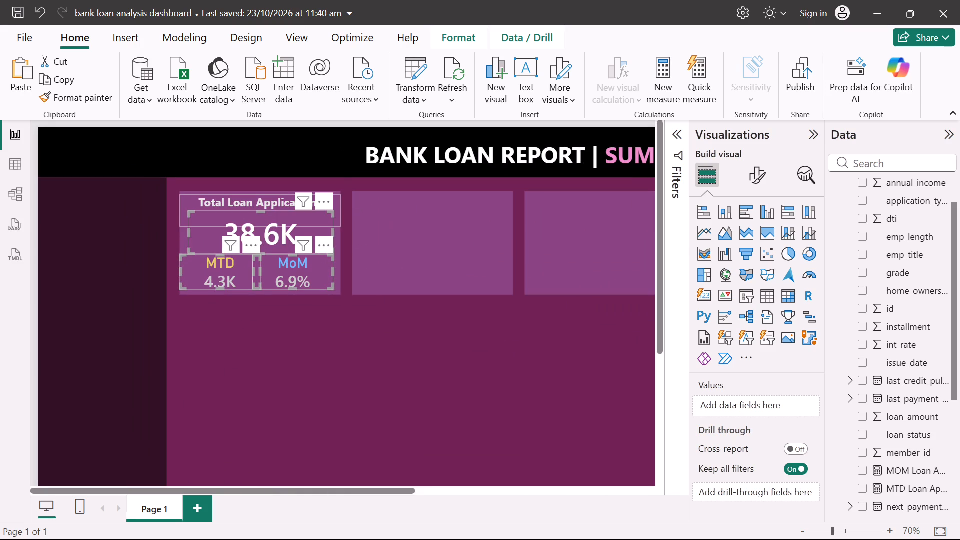
shift+click(265, 205)
shift+click(338, 245)
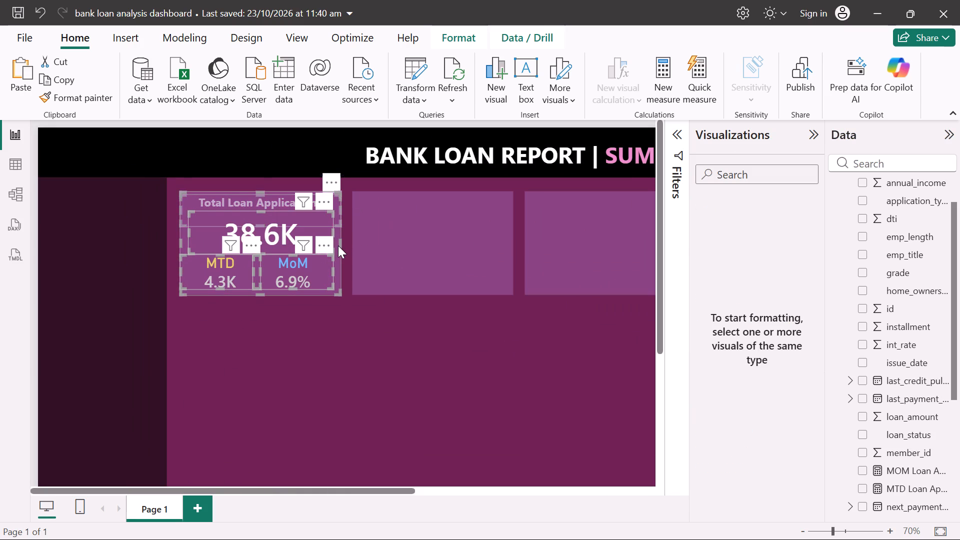
key(ctrl+g)
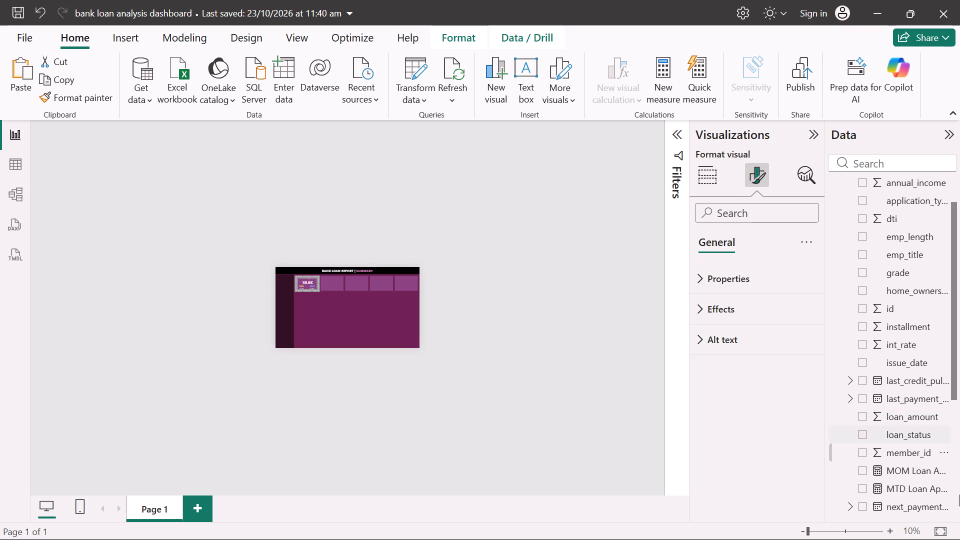
click(943, 529)
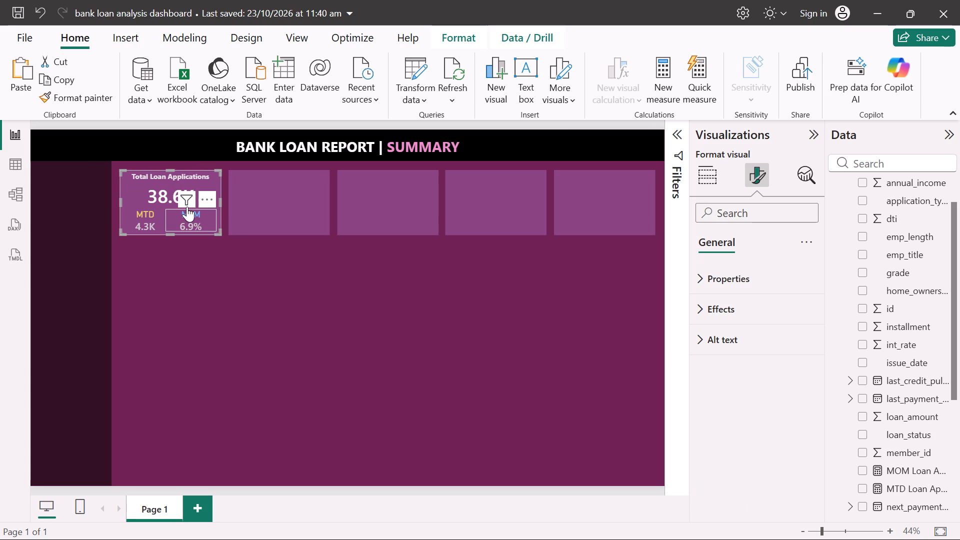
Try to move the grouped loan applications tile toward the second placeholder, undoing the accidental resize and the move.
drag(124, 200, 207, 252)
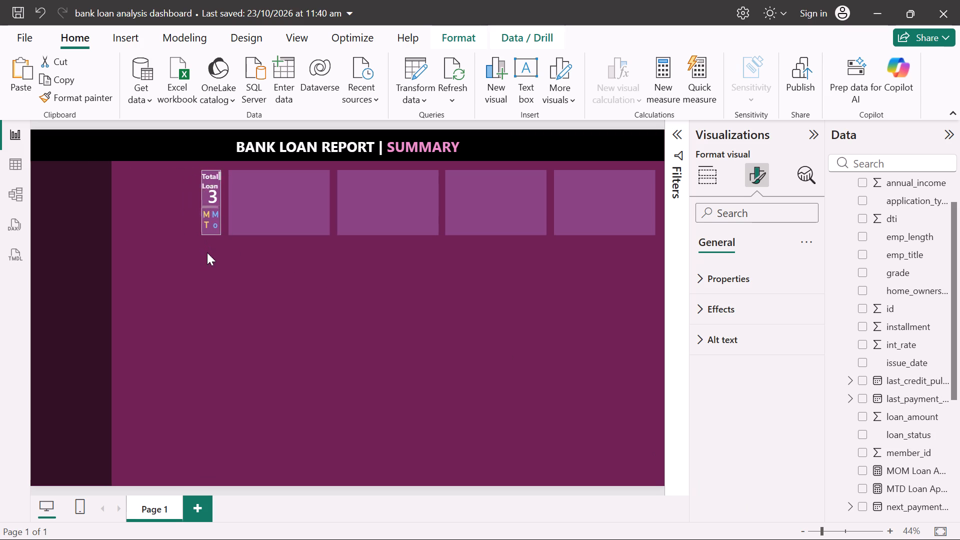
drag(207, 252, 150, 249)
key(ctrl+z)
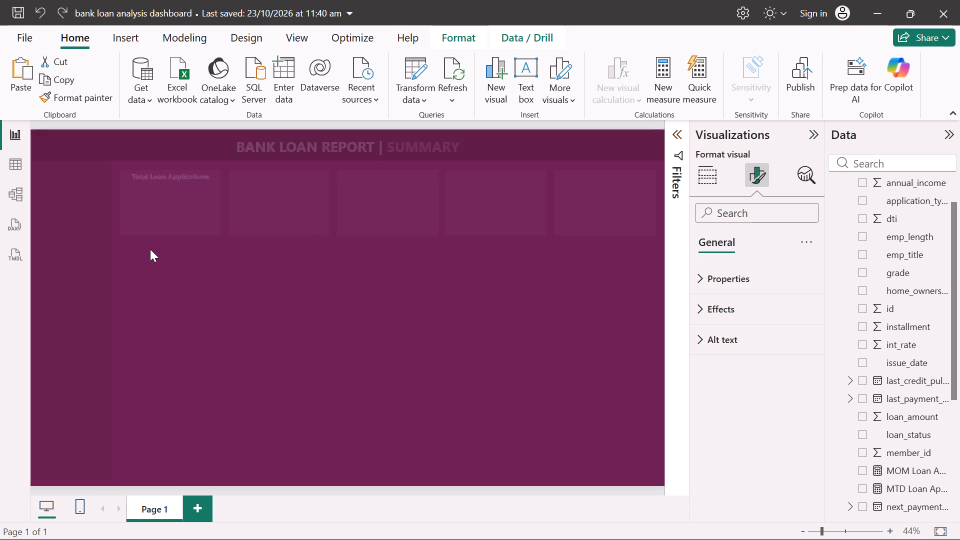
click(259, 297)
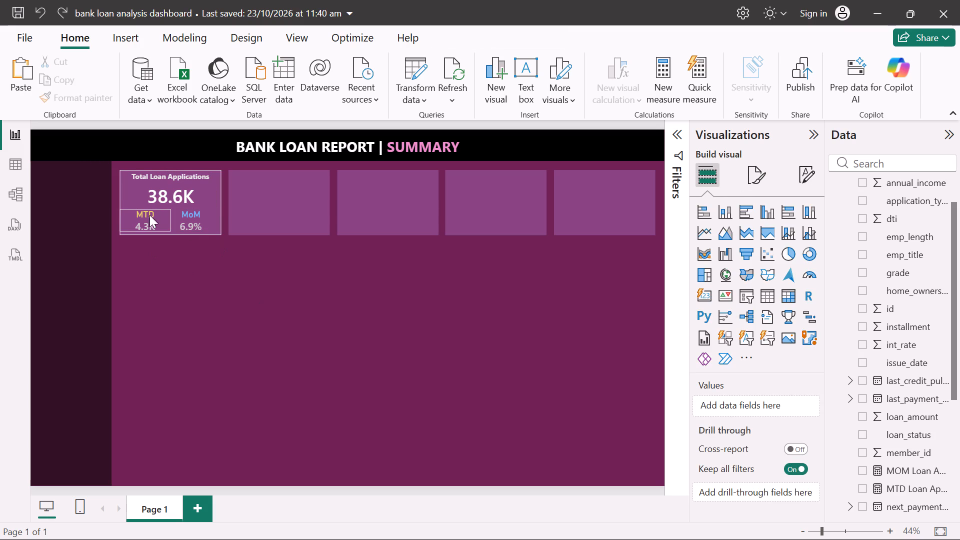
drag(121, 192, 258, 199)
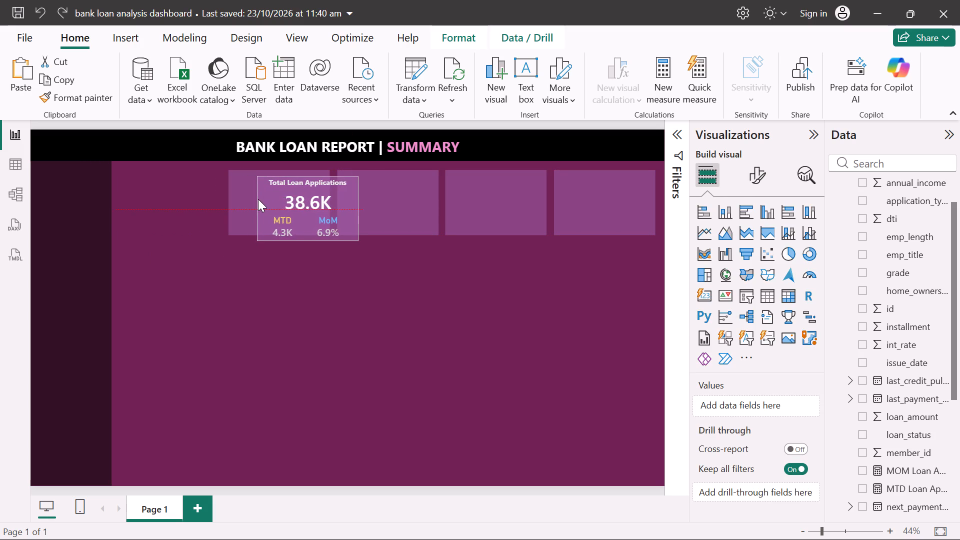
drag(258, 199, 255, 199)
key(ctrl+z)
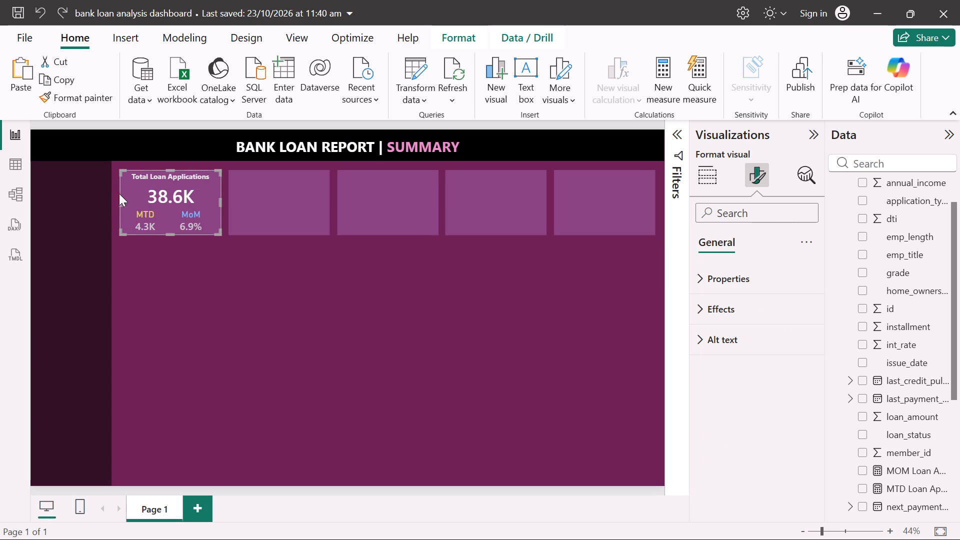
Duplicate the grouped loan applications tile and position the copy over the second empty placeholder.
key(ctrl+c)
click(301, 222)
key(ctrl+v)
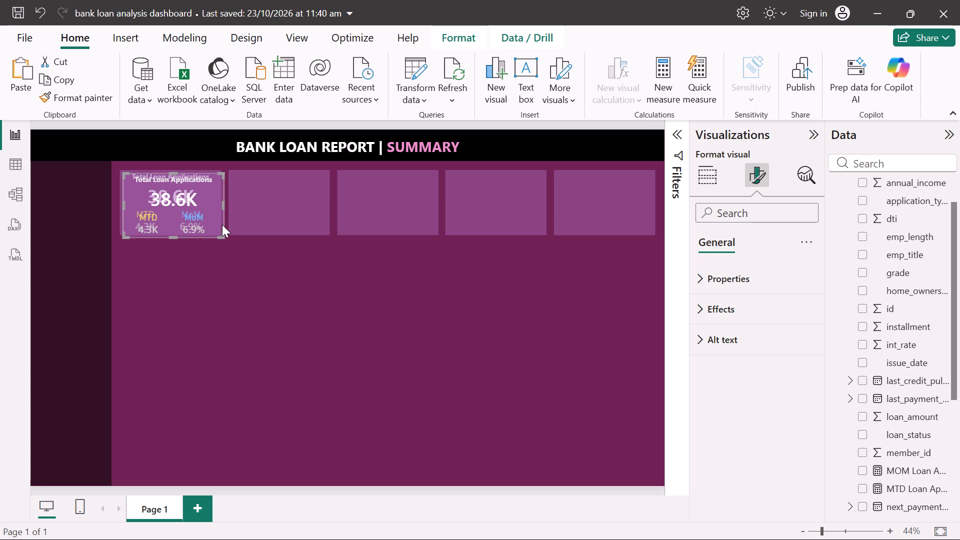
drag(222, 224, 335, 223)
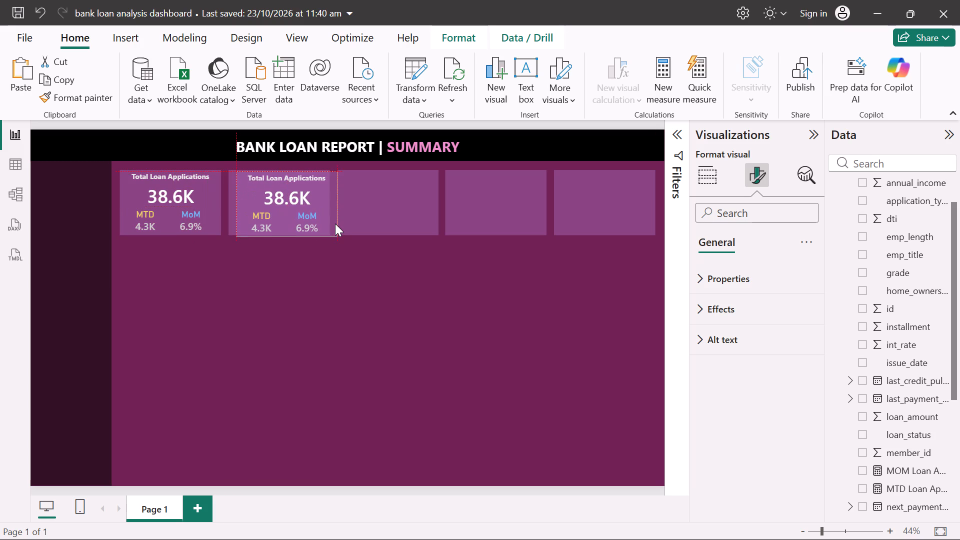
drag(335, 223, 327, 222)
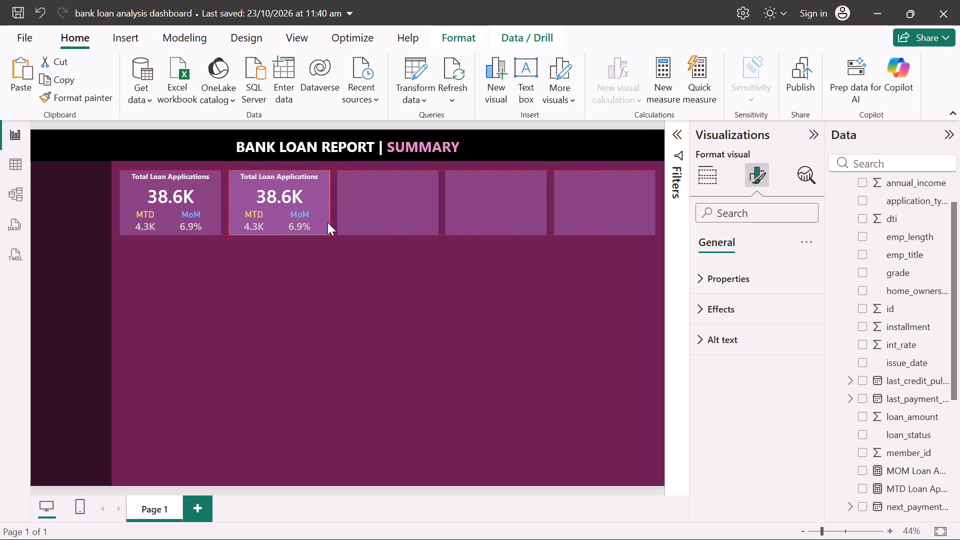
drag(327, 222, 326, 222)
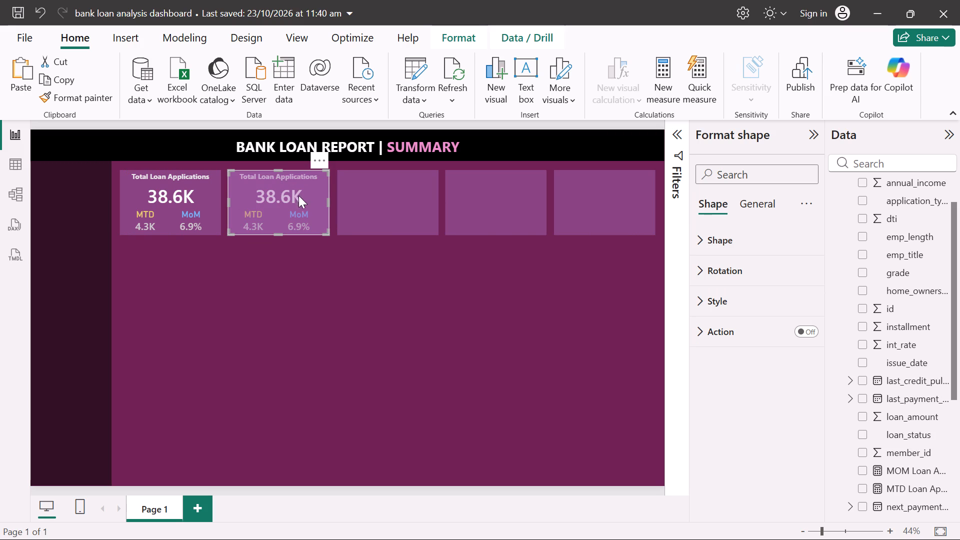
Adjust the copied tile group's layer order, sending it backward until it lies behind the second empty placeholder rectangle.
click(326, 337)
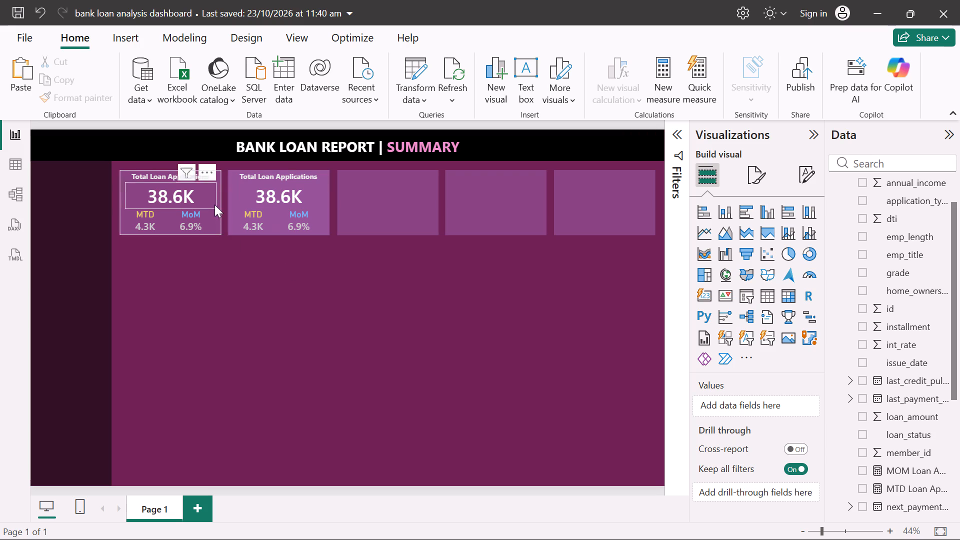
click(328, 200)
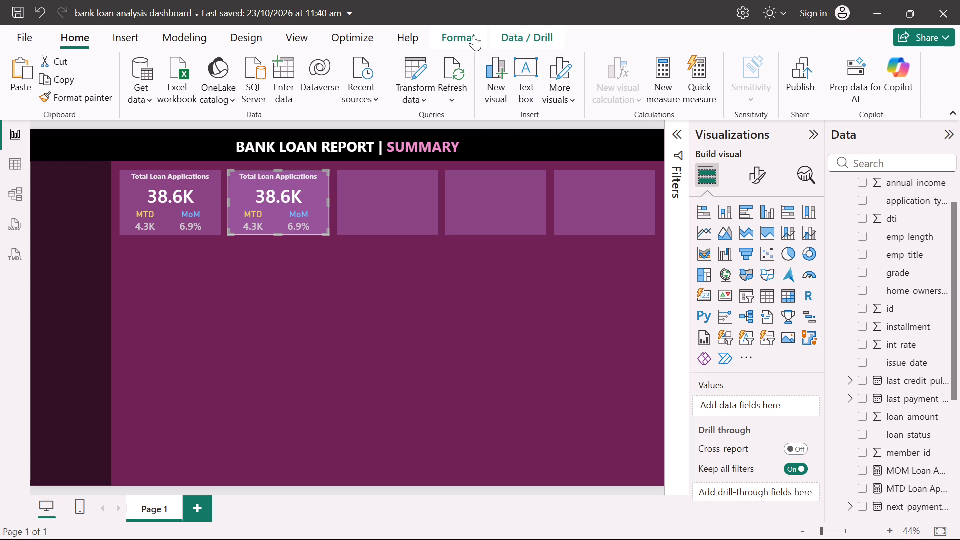
click(508, 35)
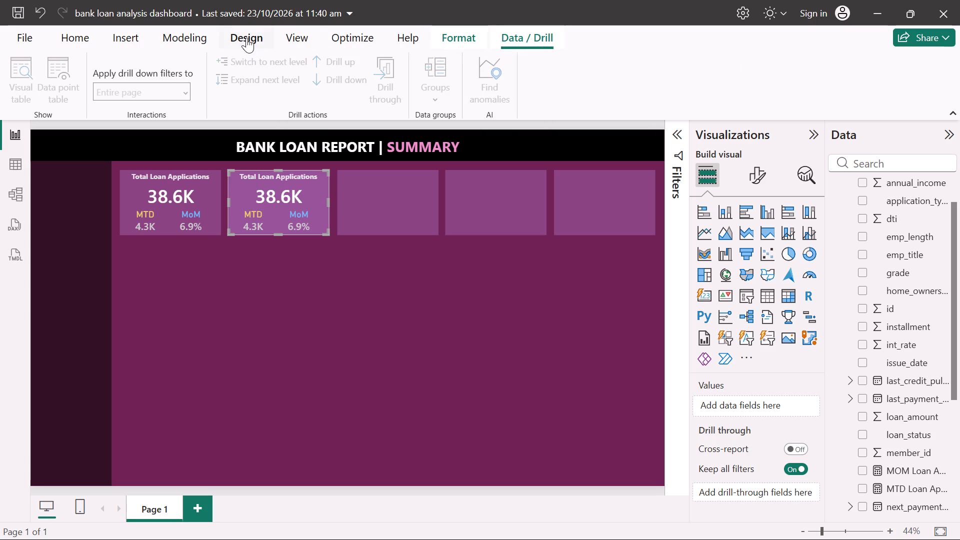
click(302, 42)
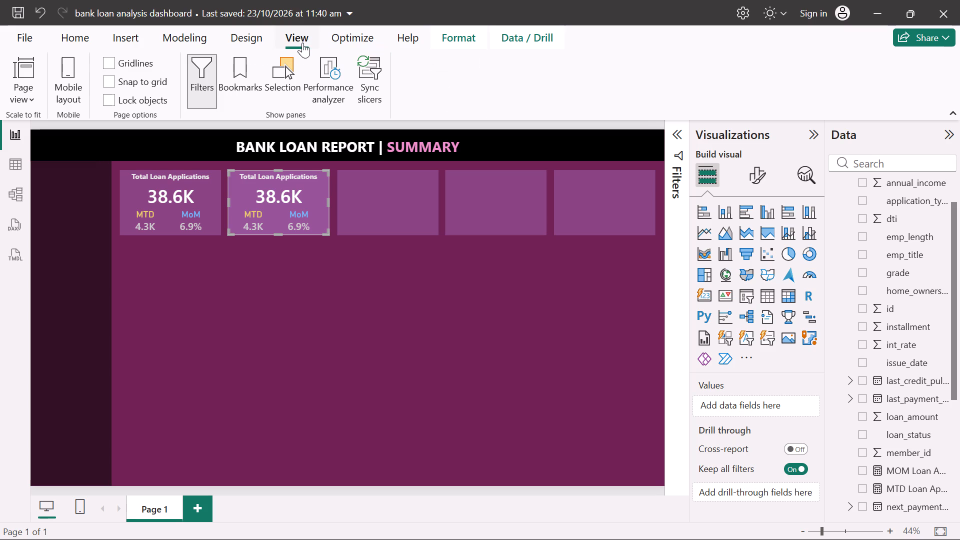
click(466, 33)
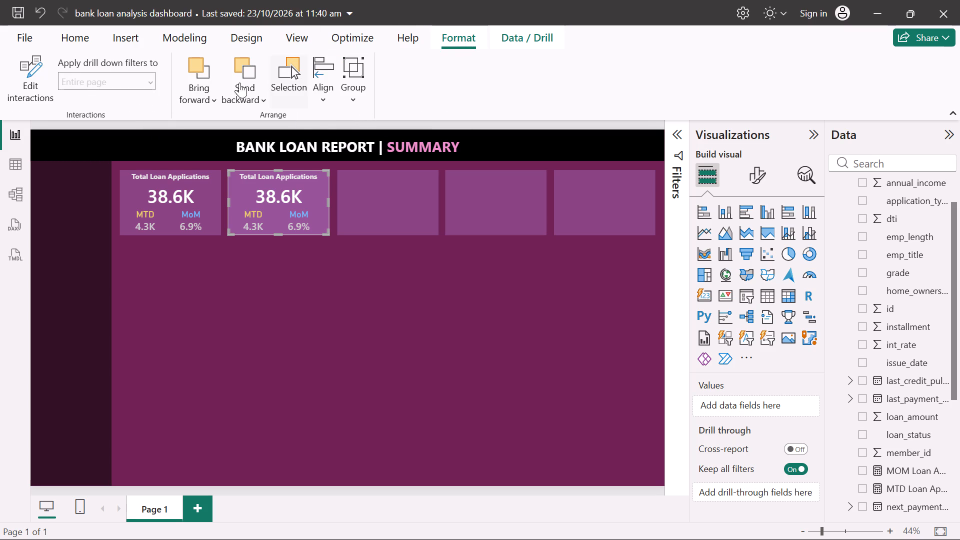
click(193, 64)
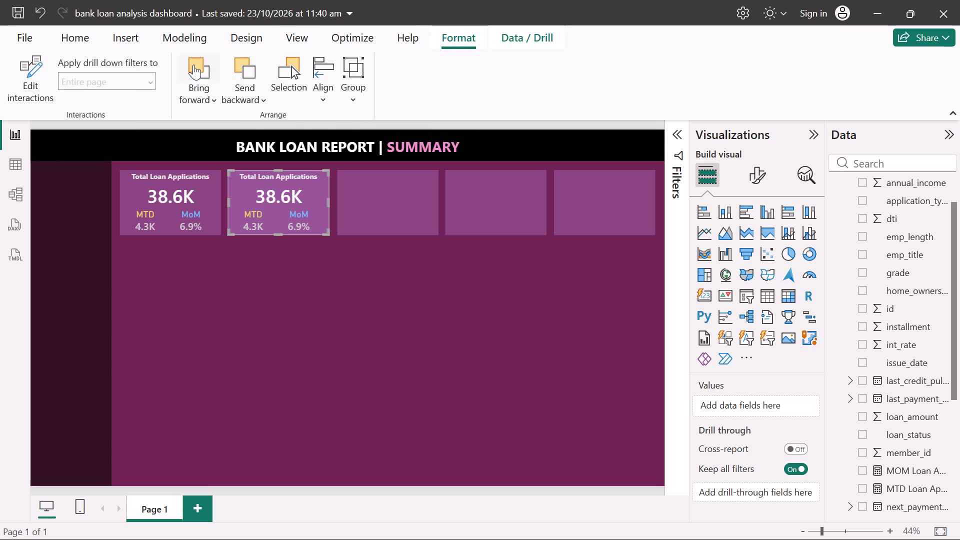
click(193, 64)
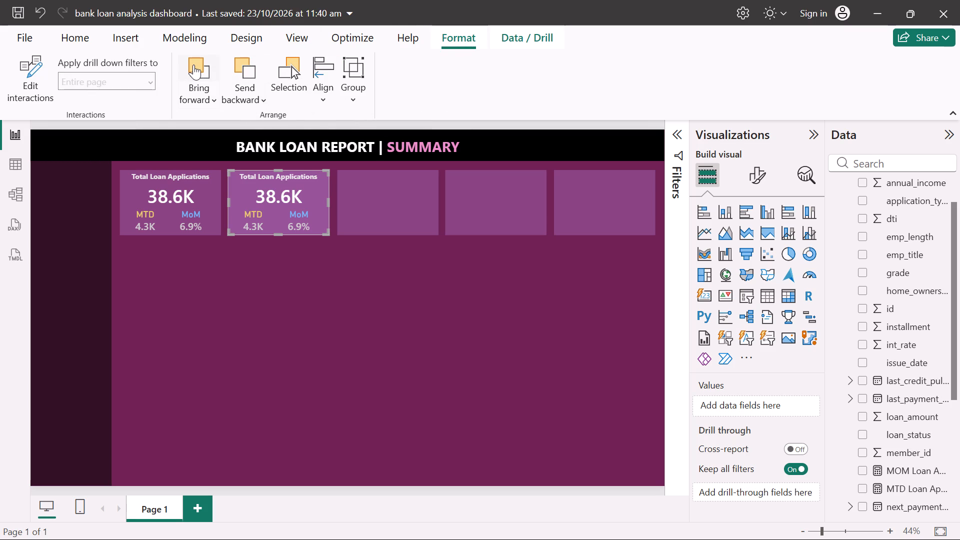
click(193, 64)
click(193, 64)
click(242, 72)
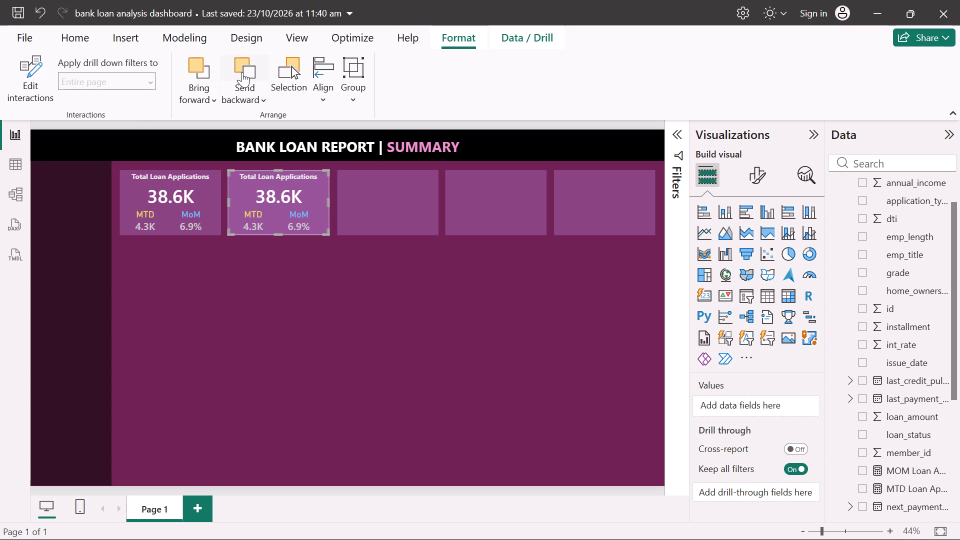
click(242, 72)
click(242, 72)
click(242, 72)
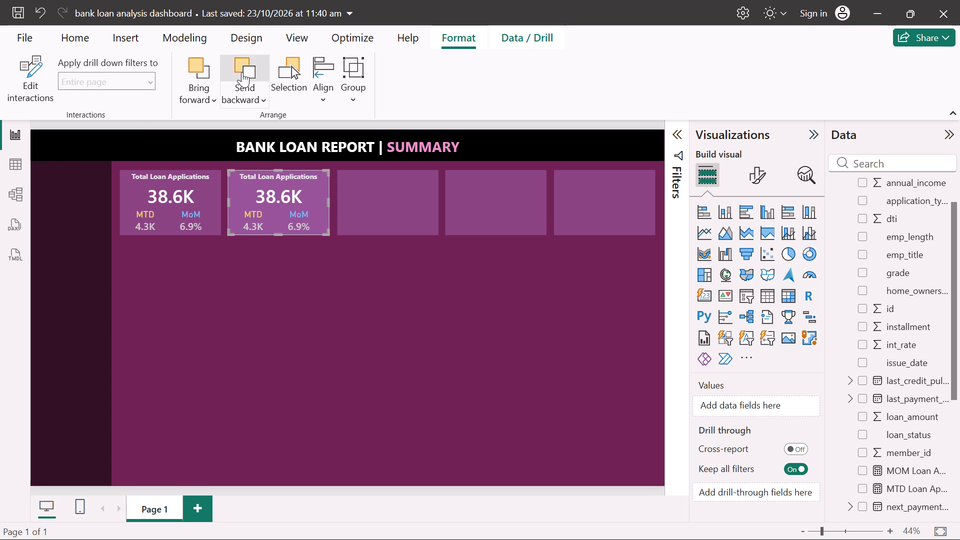
click(242, 72)
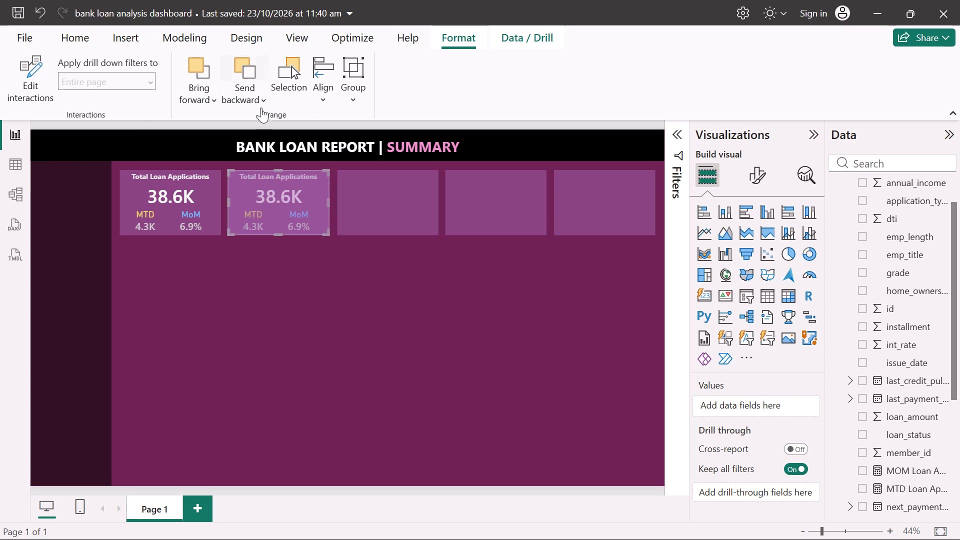
Delete the empty placeholder rectangle that covers the second tile.
click(324, 303)
click(294, 206)
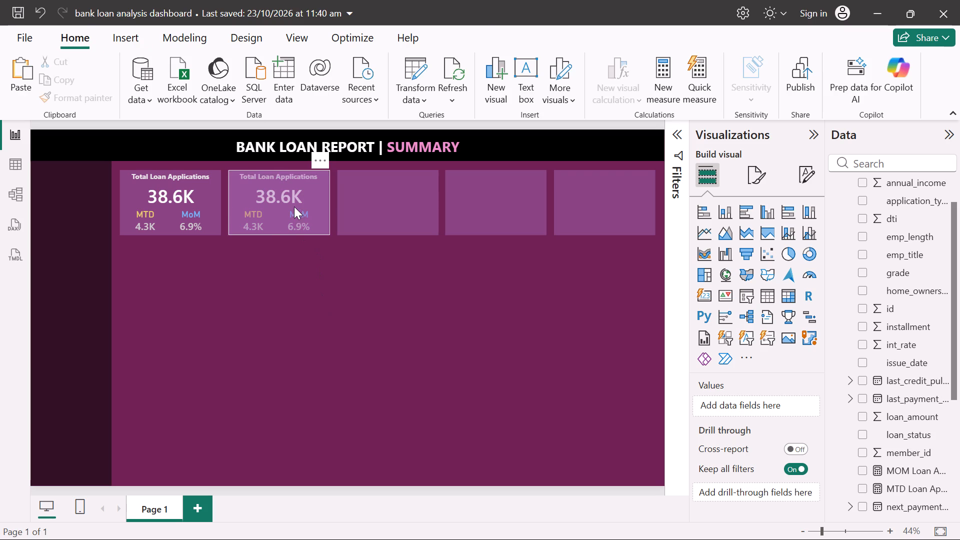
key(Delete)
click(321, 321)
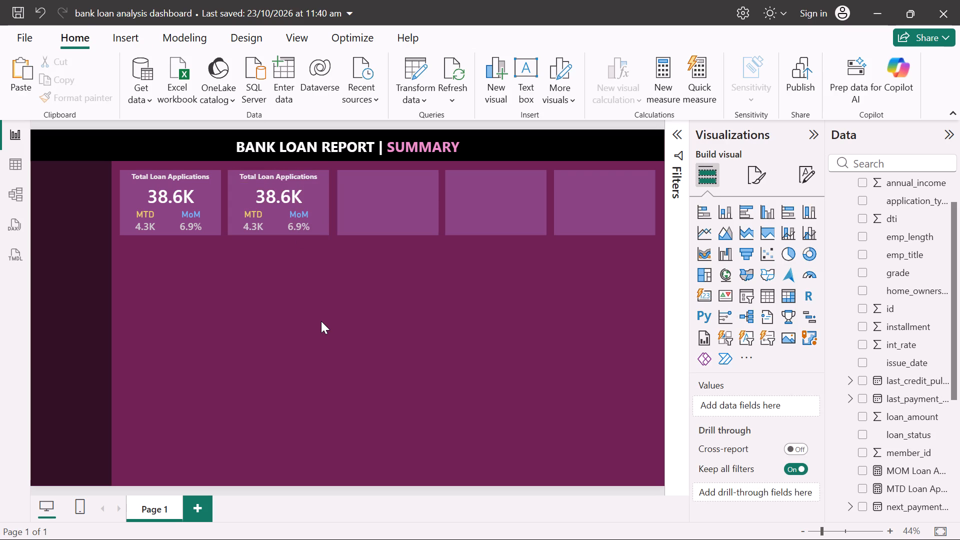
Ungroup the first Total Loan Applications tile so its background rectangle can be selected separately.
click(219, 210)
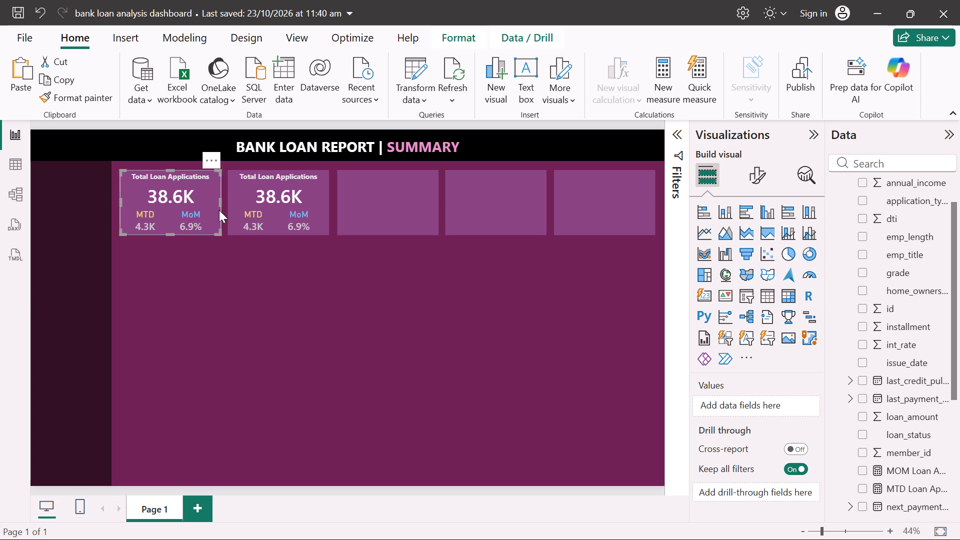
click(757, 176)
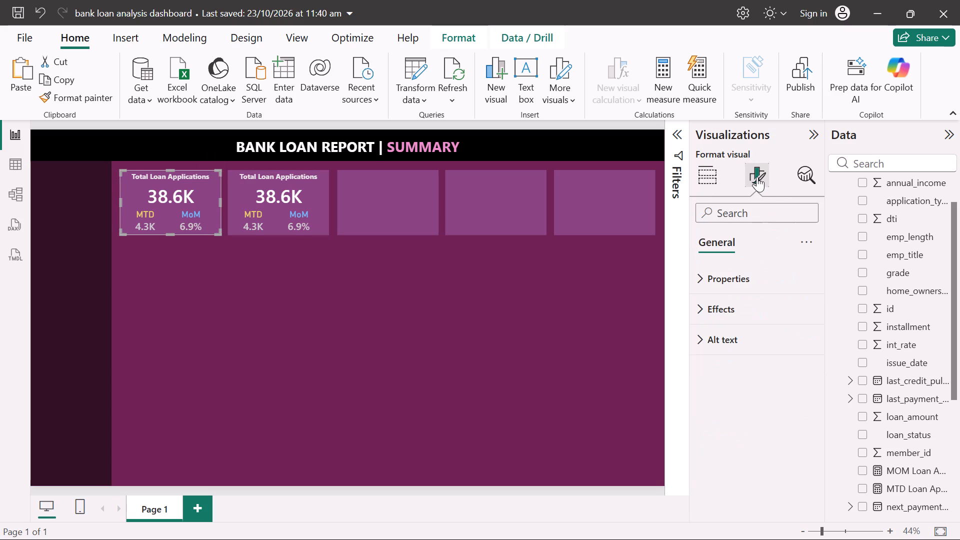
click(702, 318)
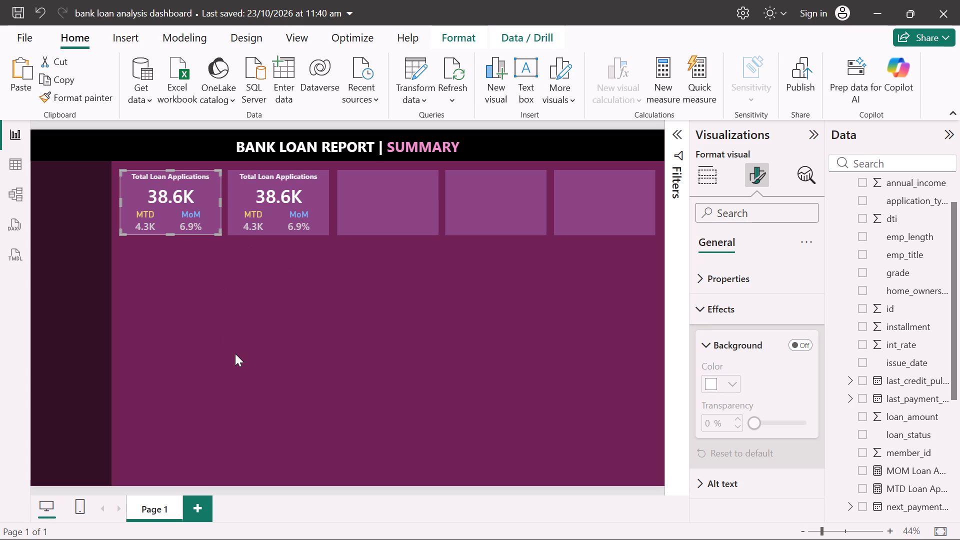
key(ctrl+shift+g)
click(211, 326)
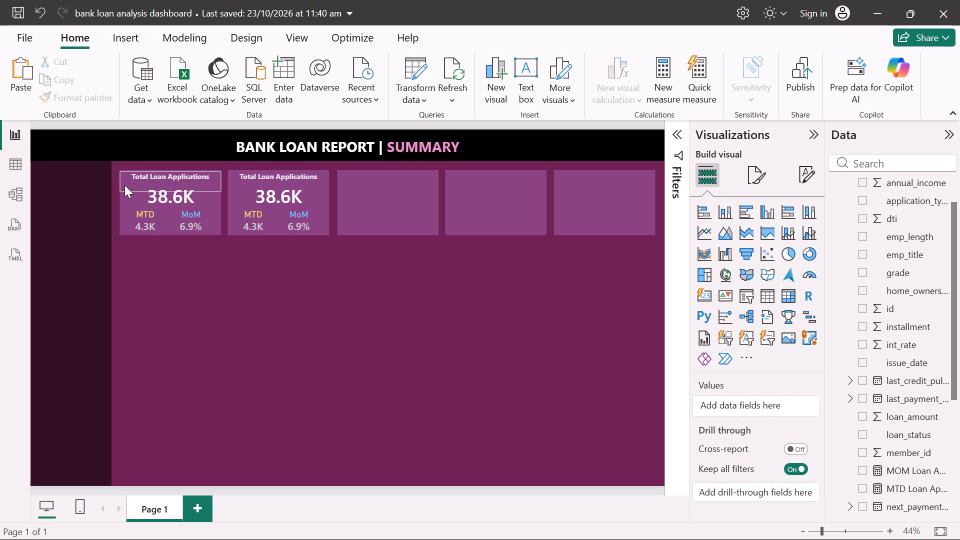
Examine the shape, action, properties and effects settings of the first tile's background rectangle.
click(124, 200)
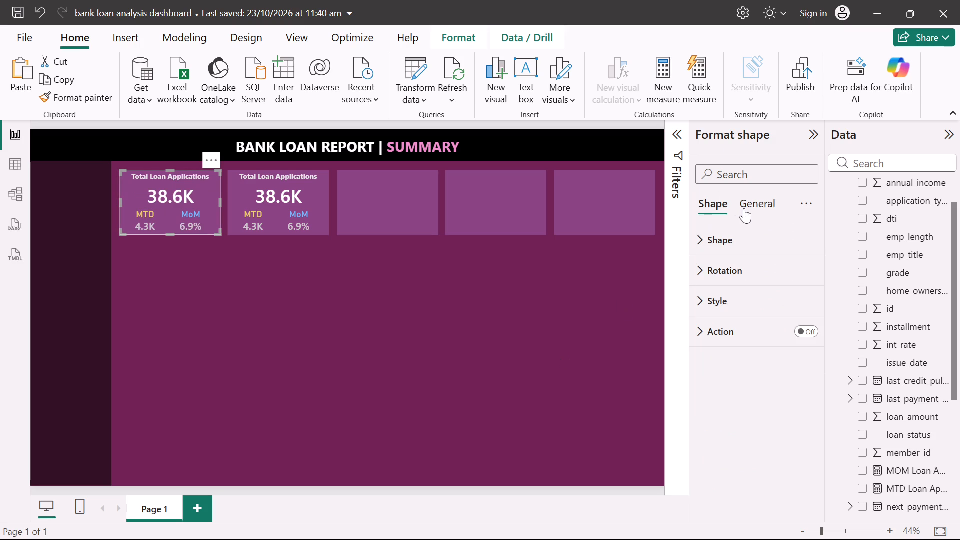
click(760, 199)
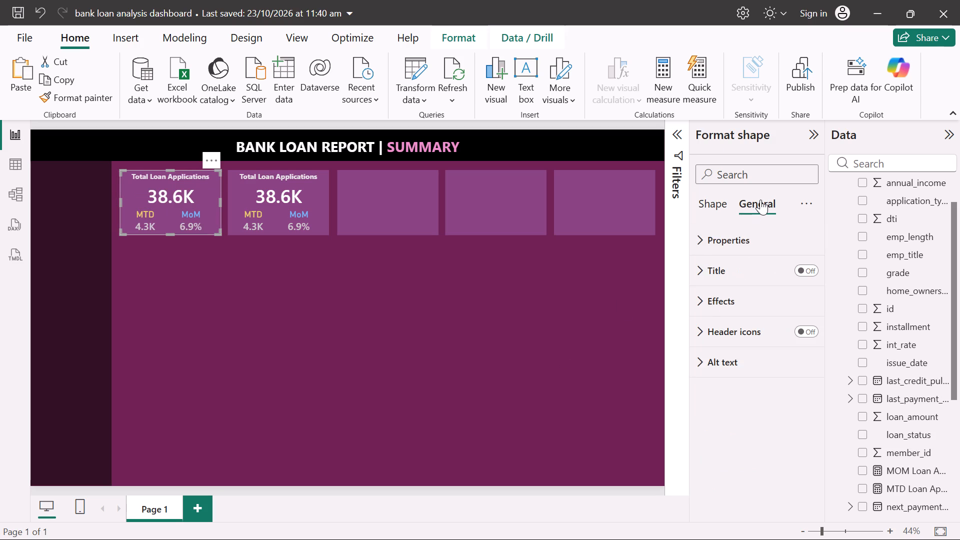
click(703, 201)
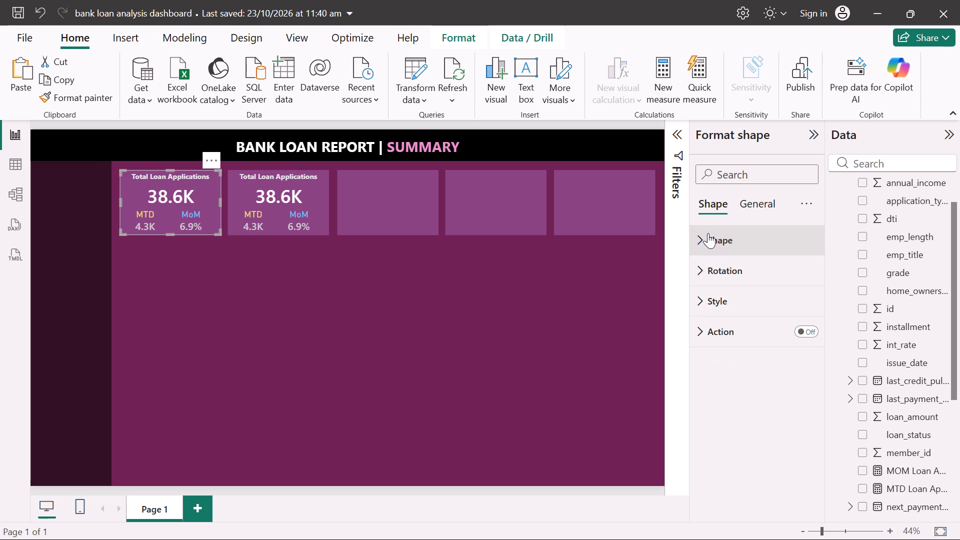
click(708, 233)
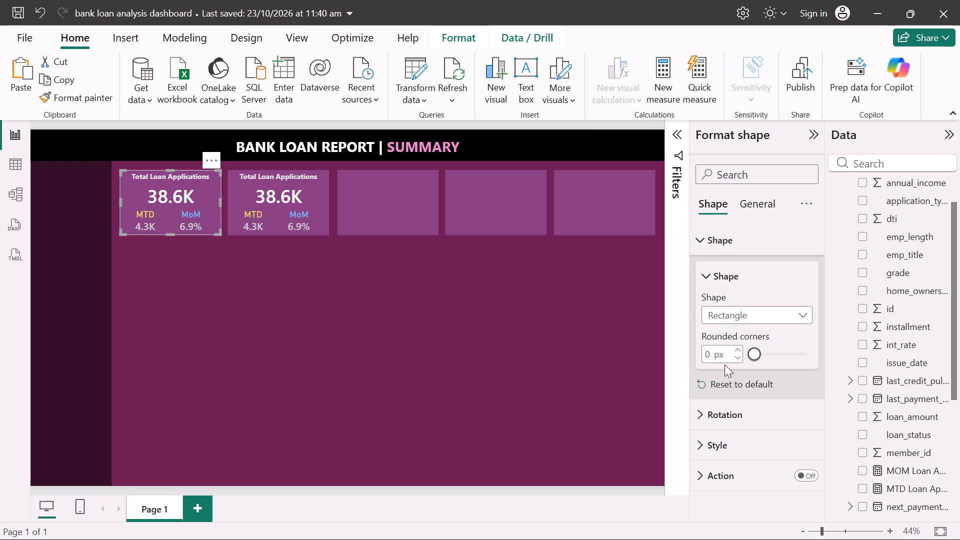
scroll(745, 467, down, 1)
click(708, 473)
scroll(708, 473, down, 2)
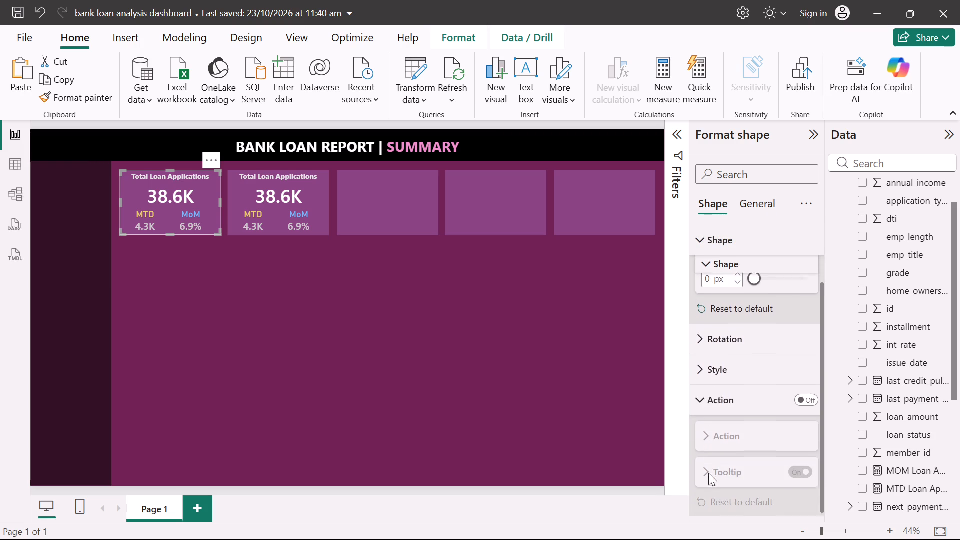
scroll(708, 473, down, 3)
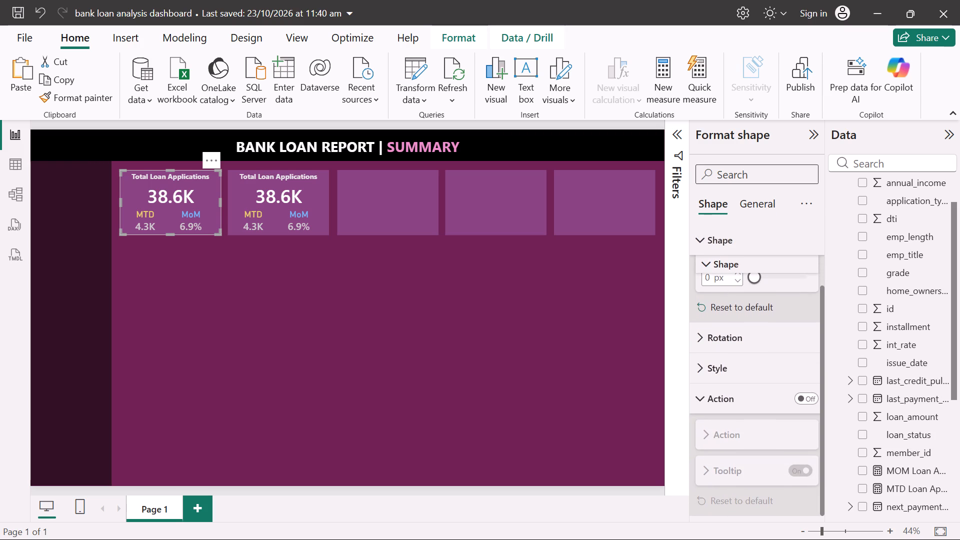
click(762, 207)
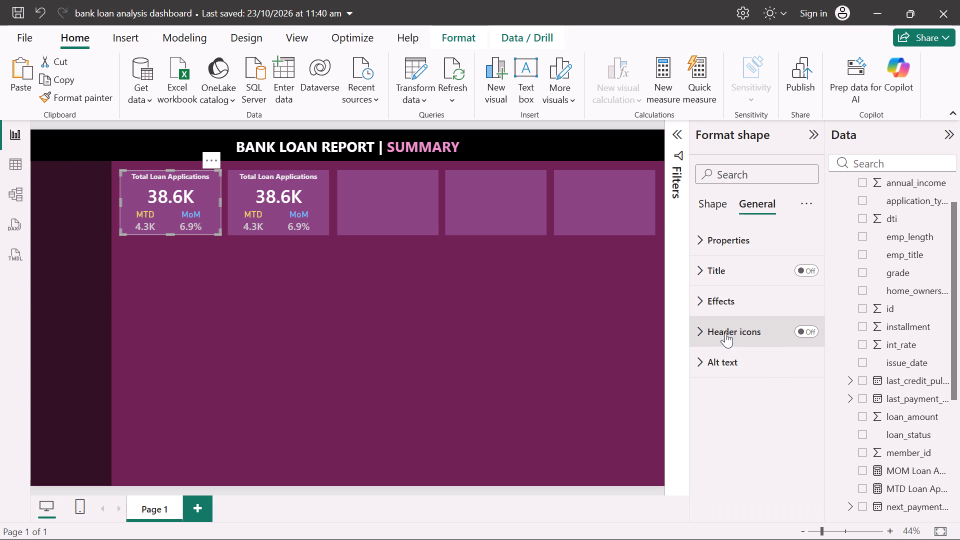
click(714, 242)
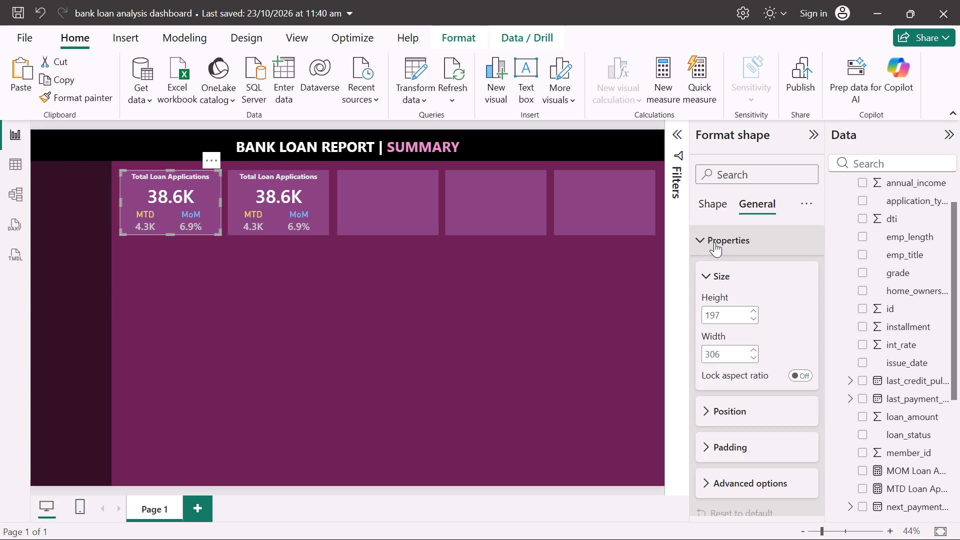
scroll(724, 398, down, 3)
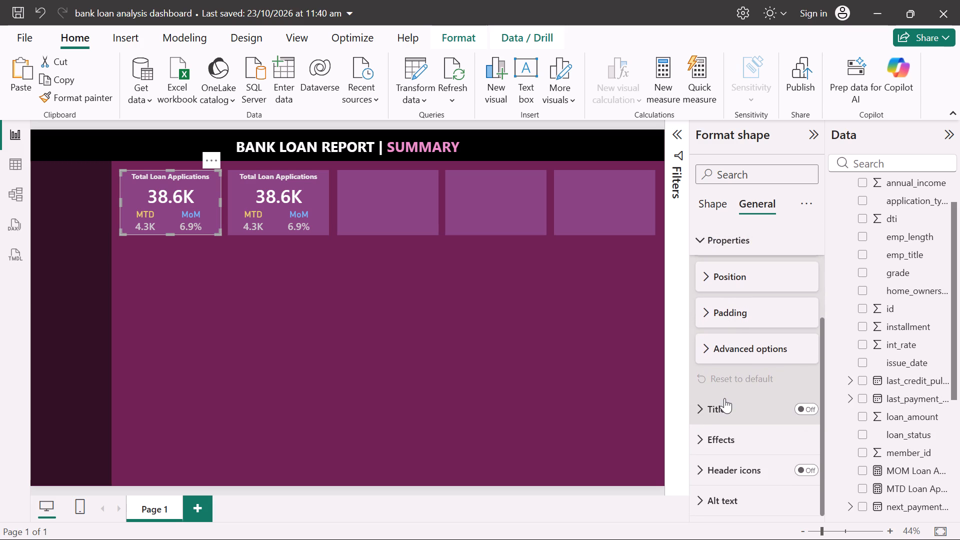
click(715, 434)
scroll(715, 434, down, 2)
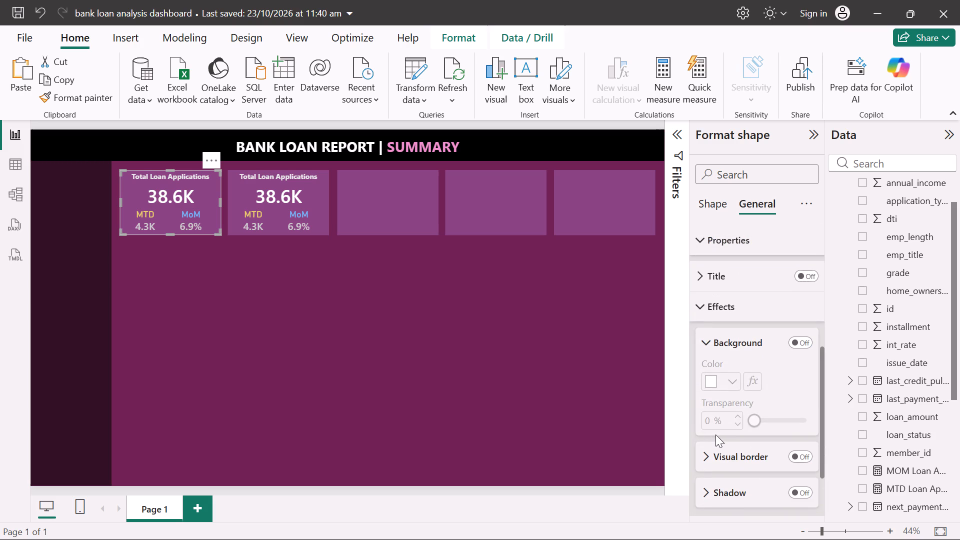
scroll(715, 434, down, 3)
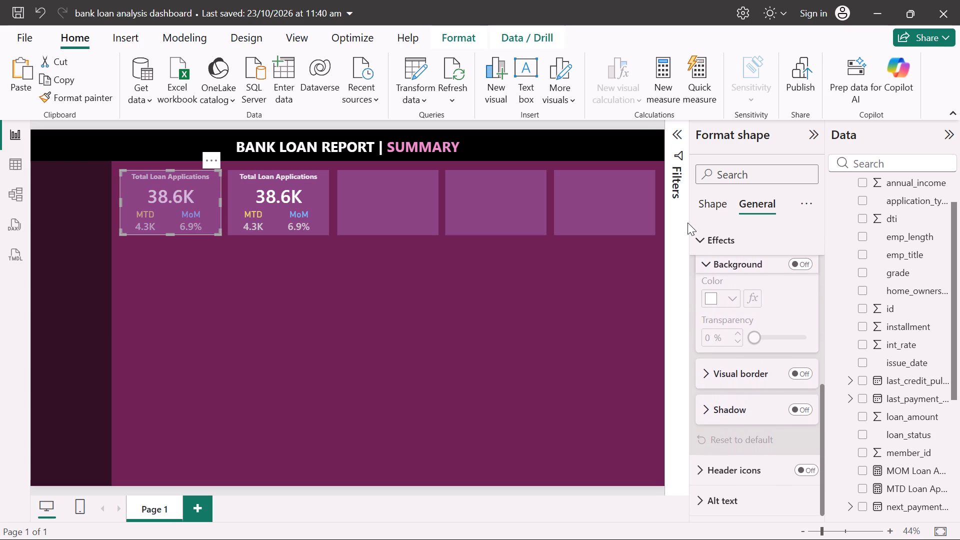
Open the fill color and transparency settings of the first tile's background rectangle.
click(724, 197)
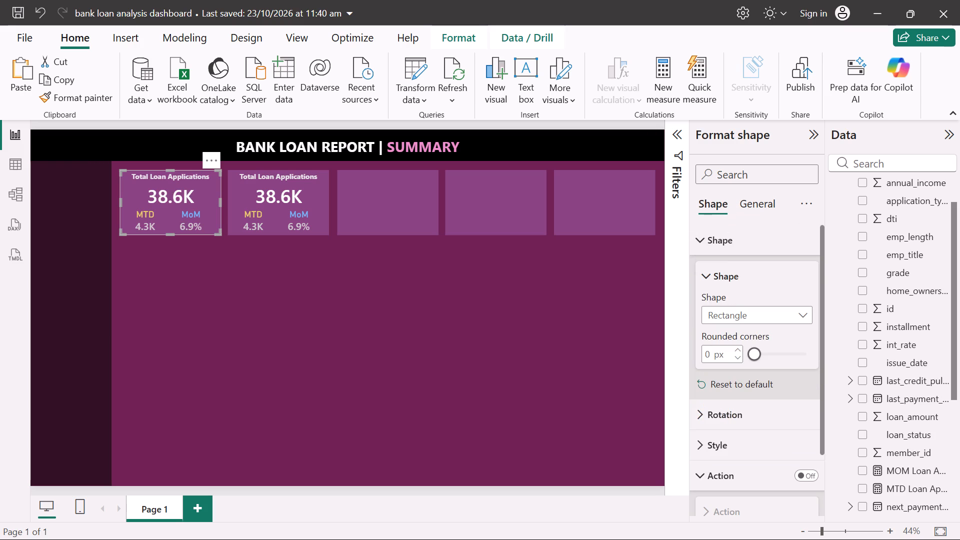
scroll(744, 337, up, 3)
click(711, 446)
scroll(711, 446, down, 2)
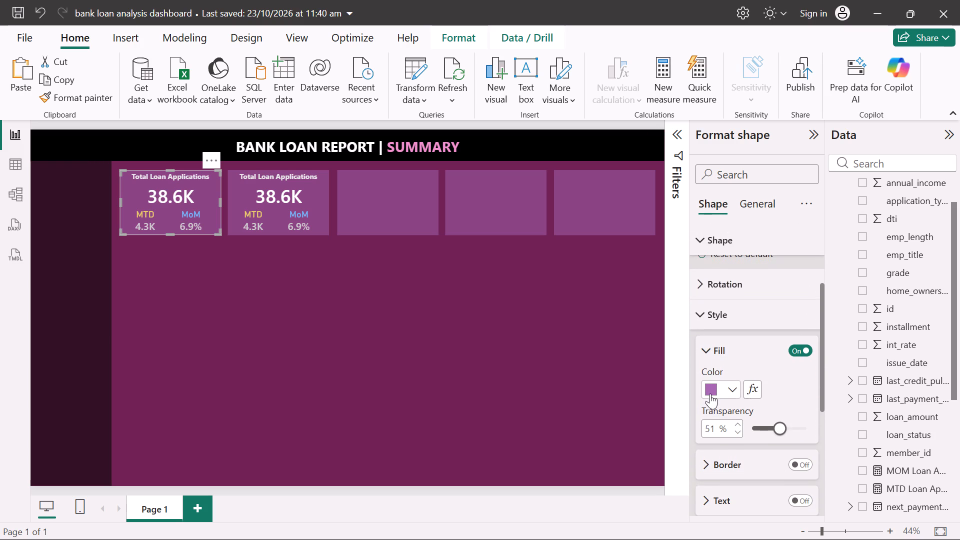
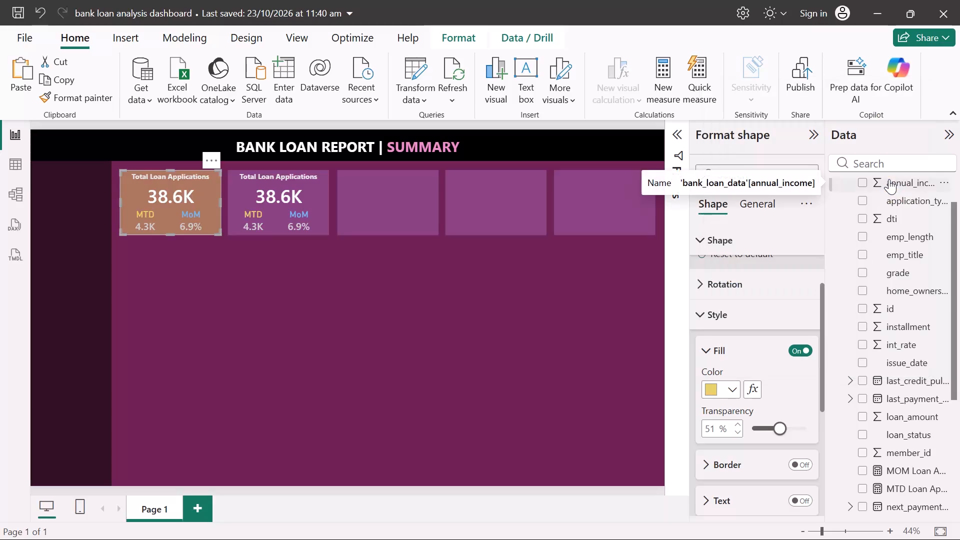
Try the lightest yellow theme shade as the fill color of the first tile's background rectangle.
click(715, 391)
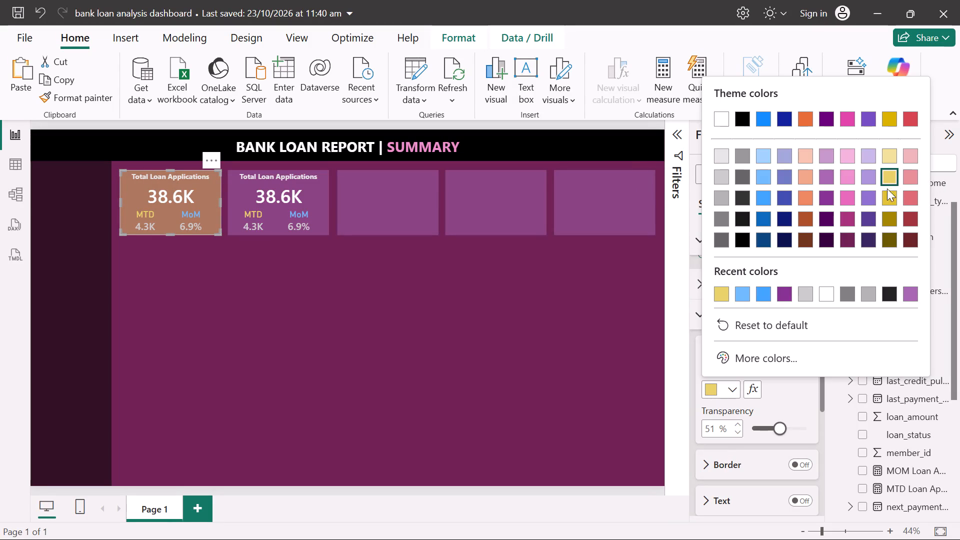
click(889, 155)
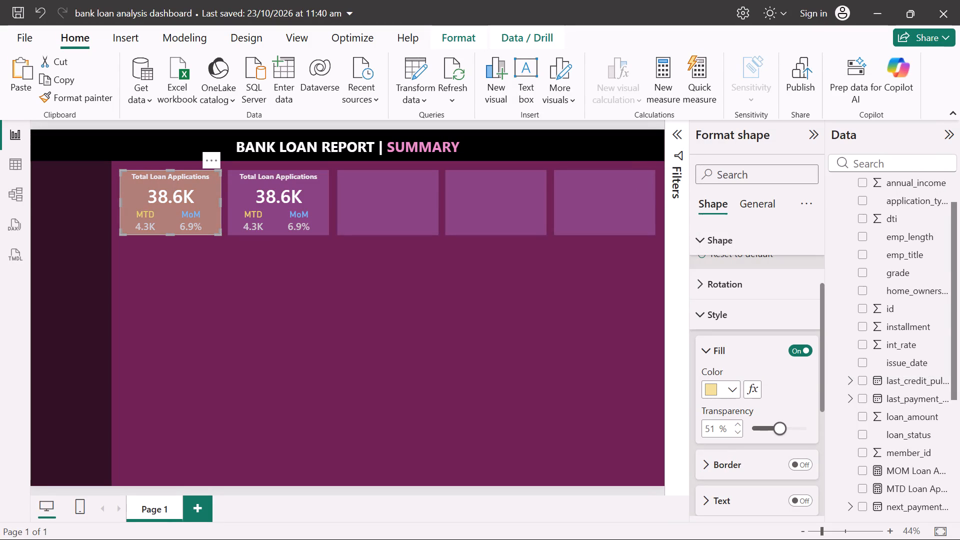
Try lower fill transparencies down to 0% on the first tile's background, settling on 48%.
drag(782, 424, 763, 426)
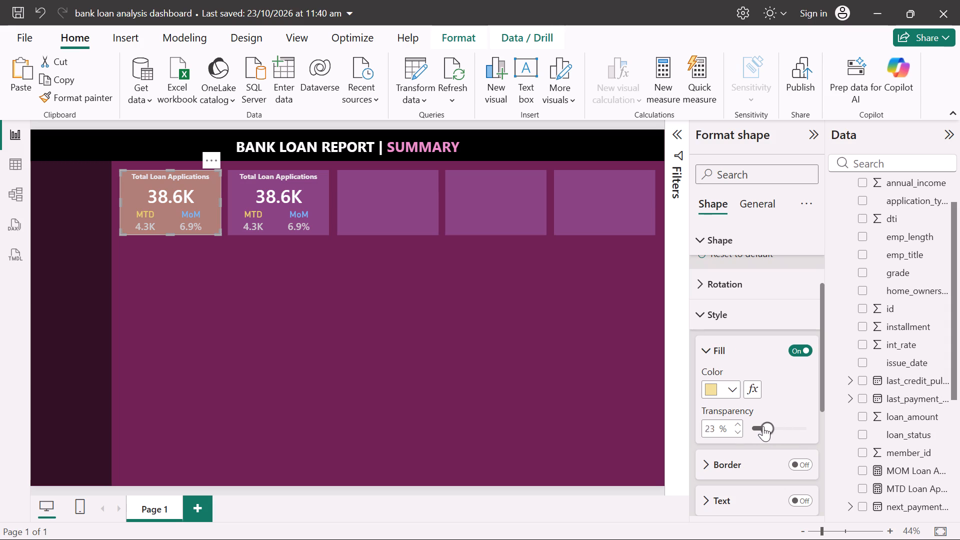
drag(763, 426, 743, 426)
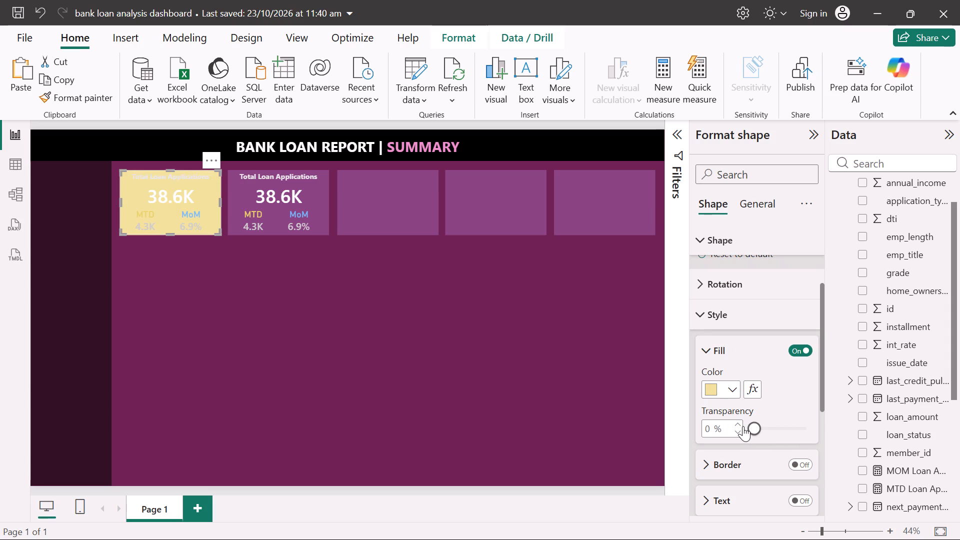
drag(757, 426, 778, 425)
Fill the first tile's background rectangle with blue #414fb1 (Theme color 2, 20% lighter) and deselect it.
click(735, 388)
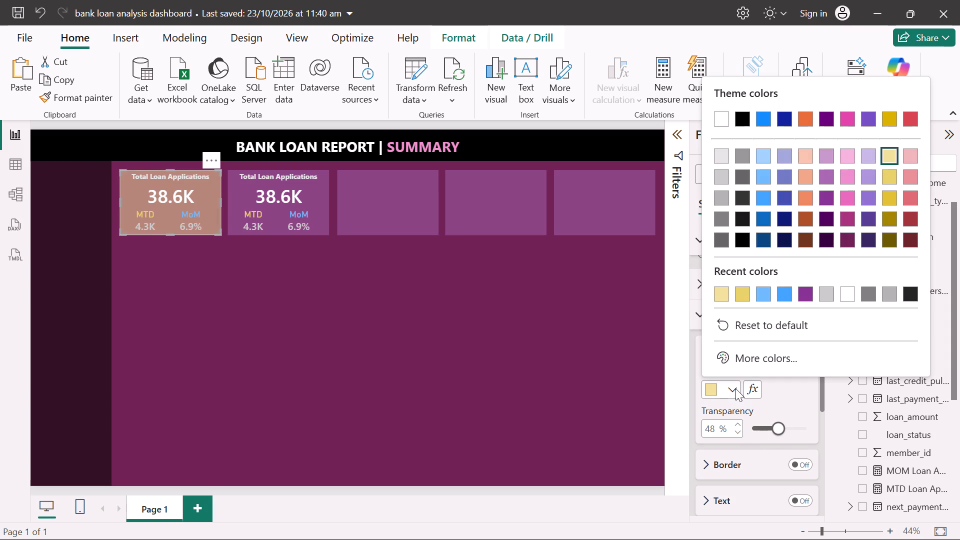
click(781, 197)
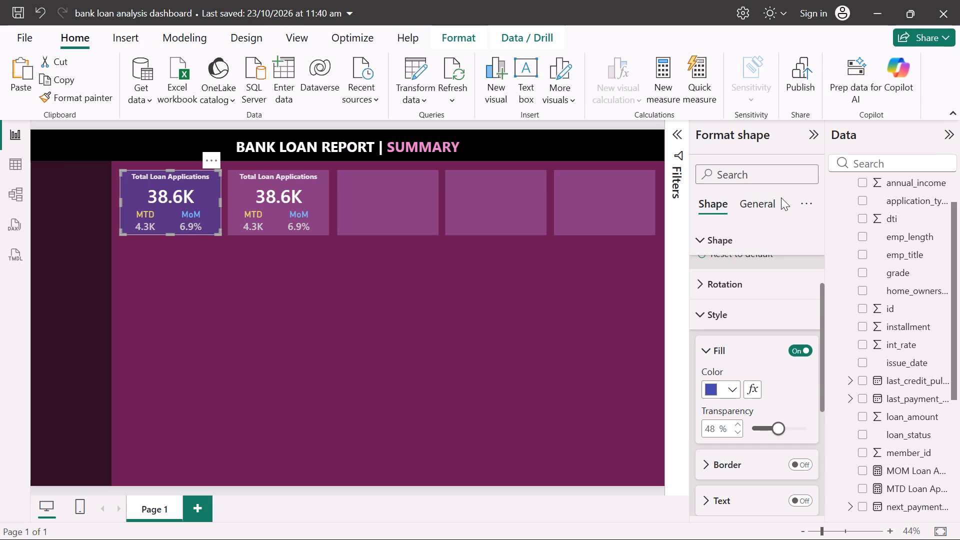
click(425, 303)
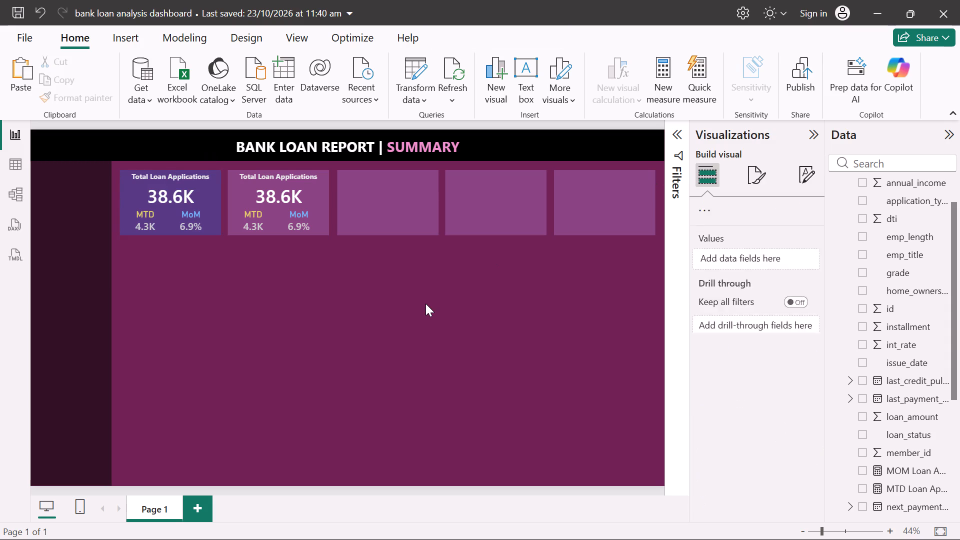